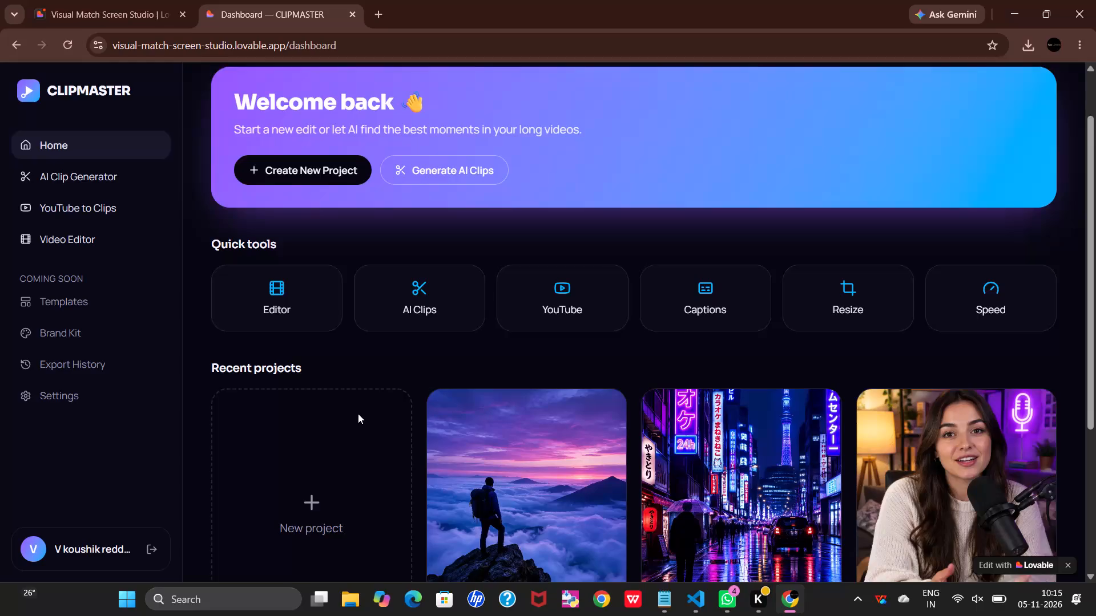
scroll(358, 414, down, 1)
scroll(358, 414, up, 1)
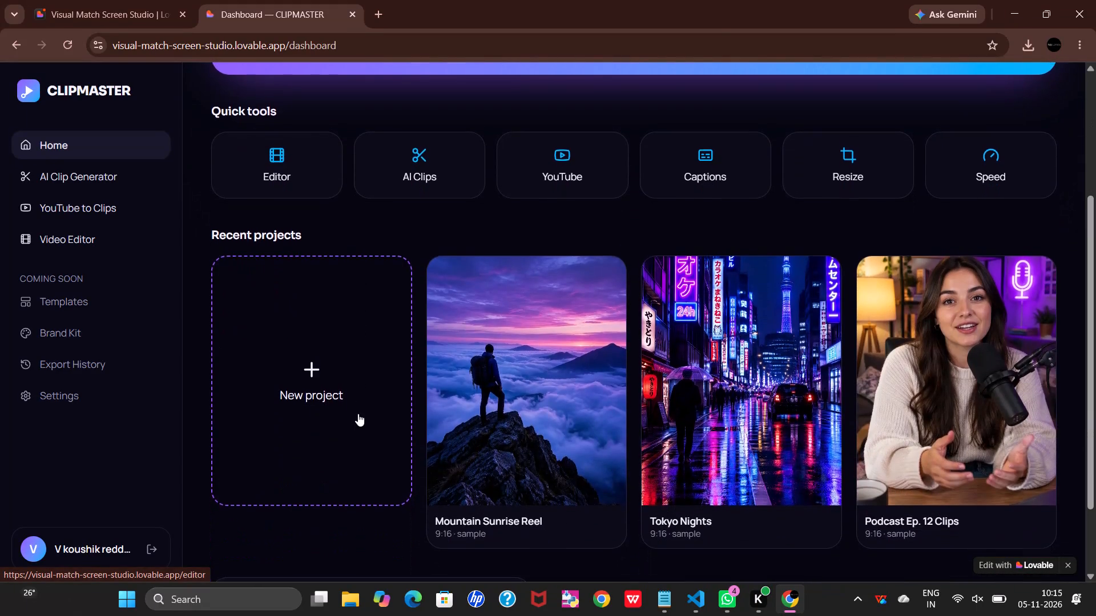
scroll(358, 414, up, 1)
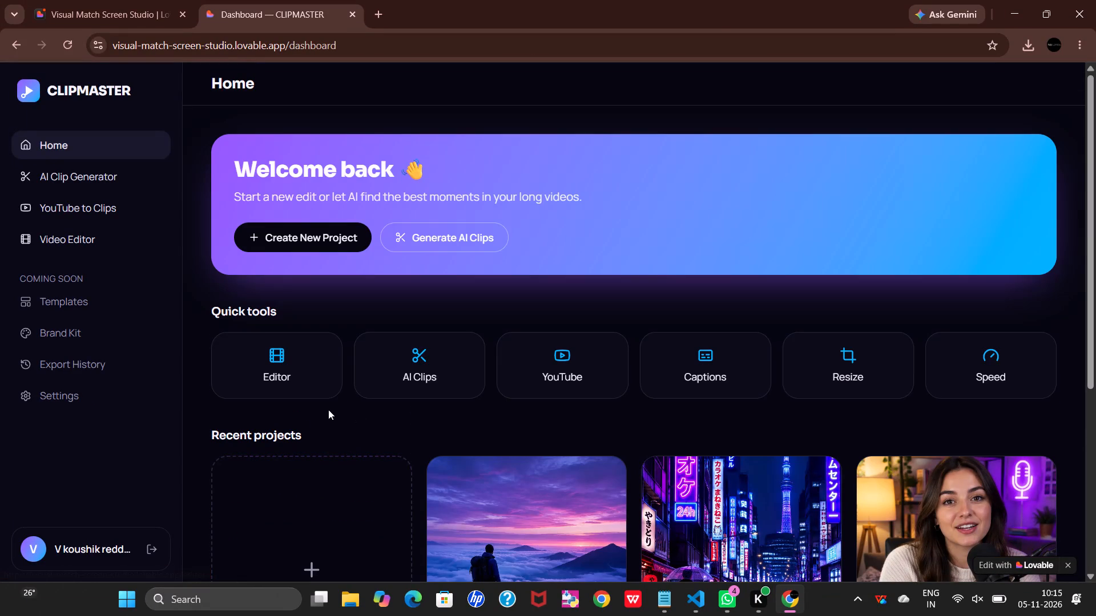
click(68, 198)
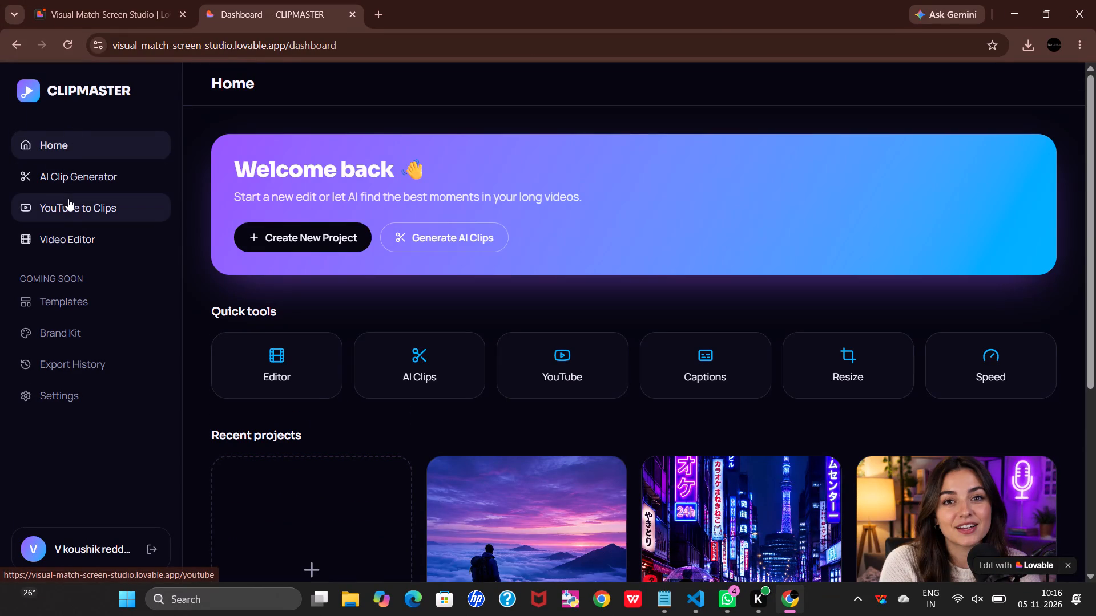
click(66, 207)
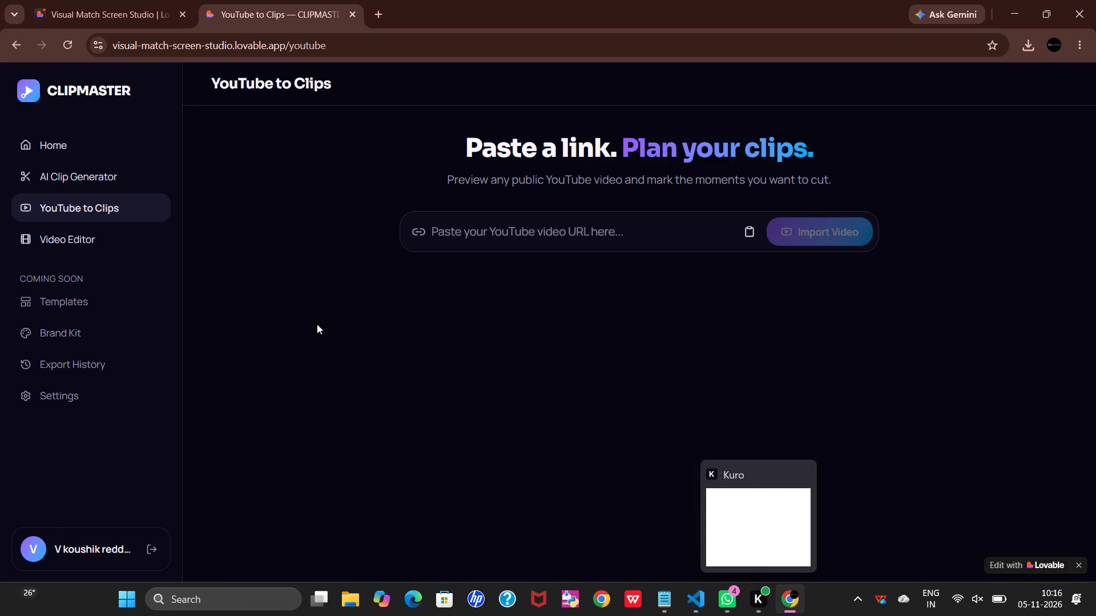
Upload the MP4 video "Eat Everything In A Grocery Store, Win $1,000,000_480p" from Downloads into the AI Clip Generator.
click(96, 169)
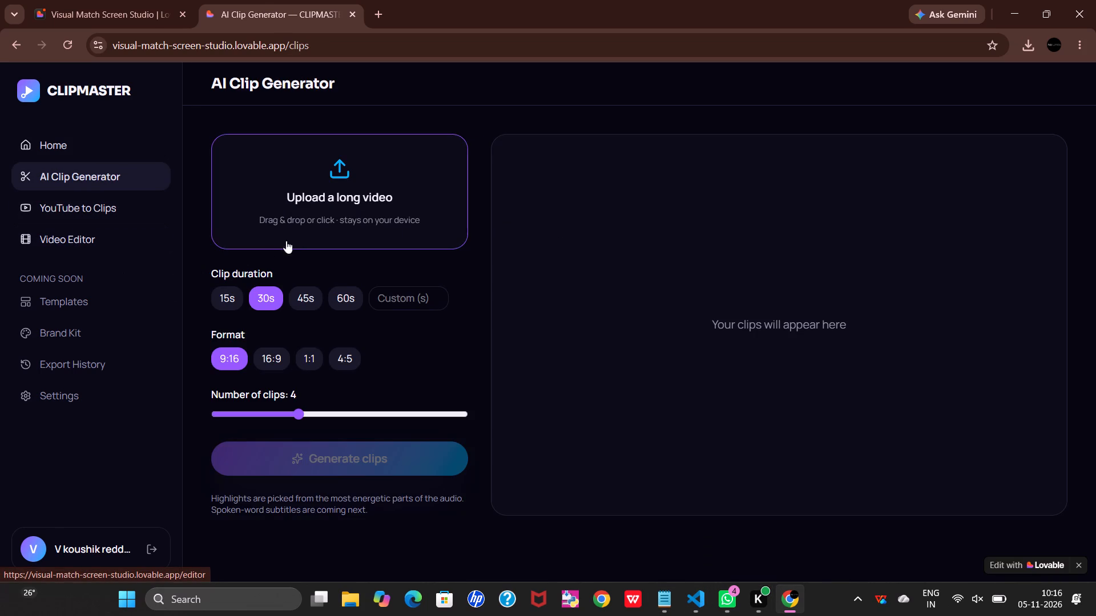
click(340, 169)
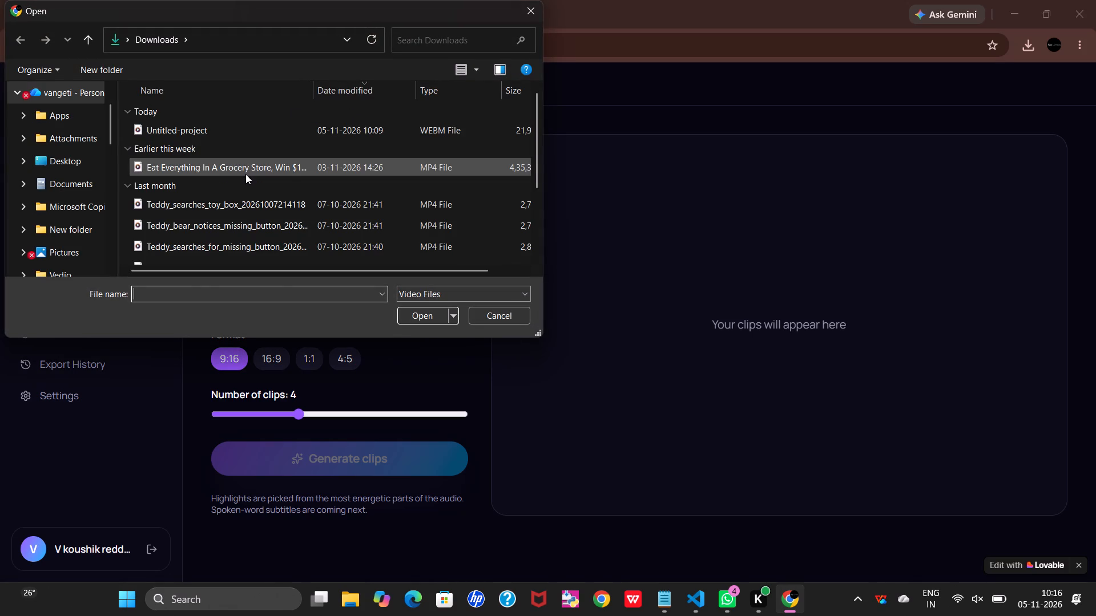
click(247, 173)
click(424, 321)
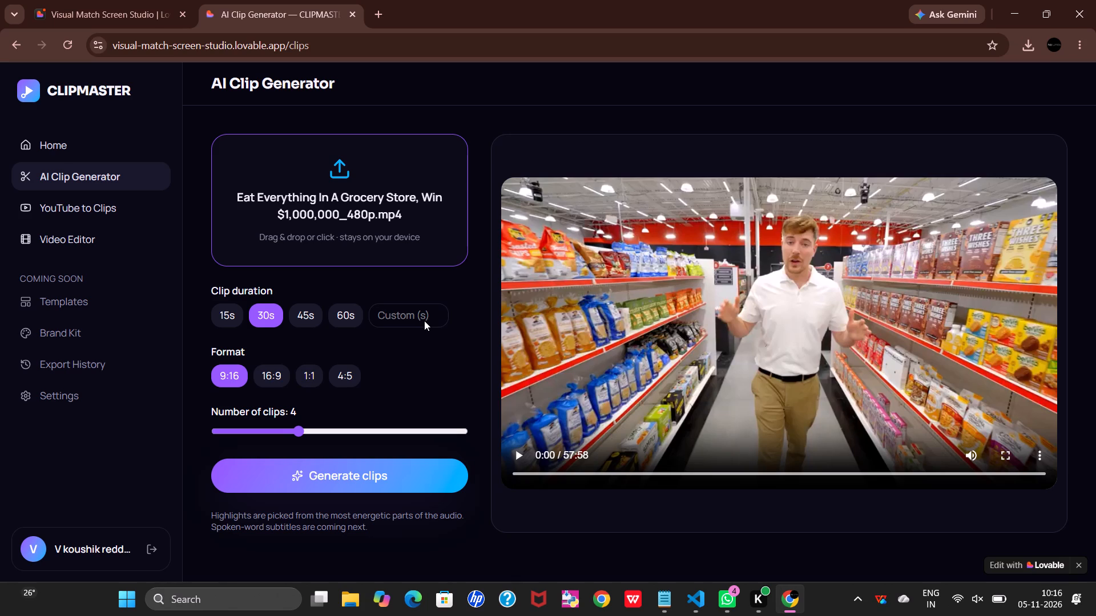
Generate 7 clips from the uploaded video in 4:5 format, keeping the 30s clip duration.
click(303, 374)
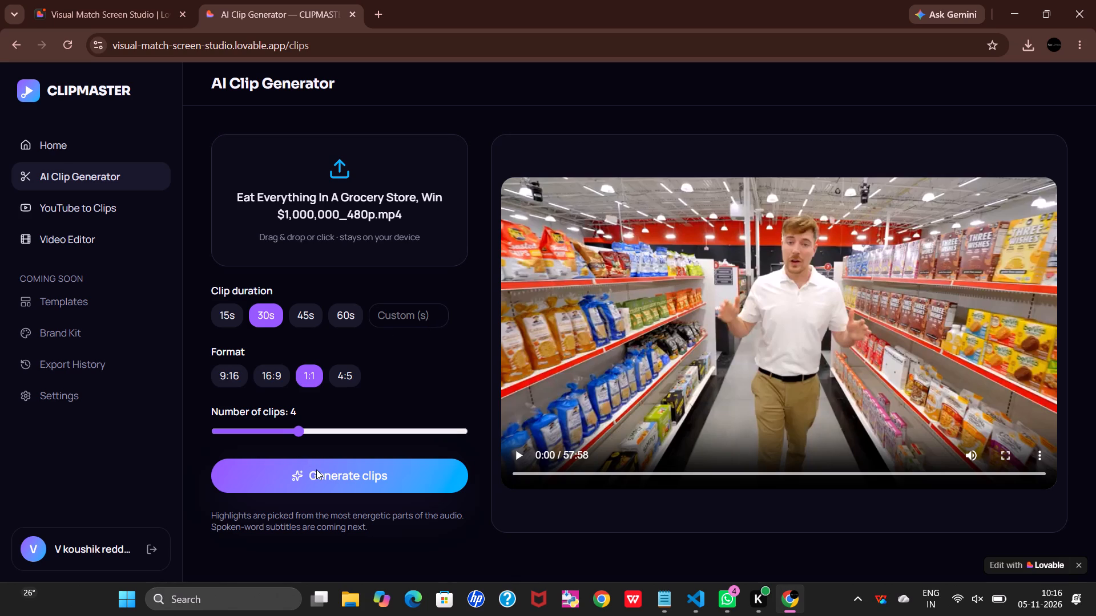
click(346, 368)
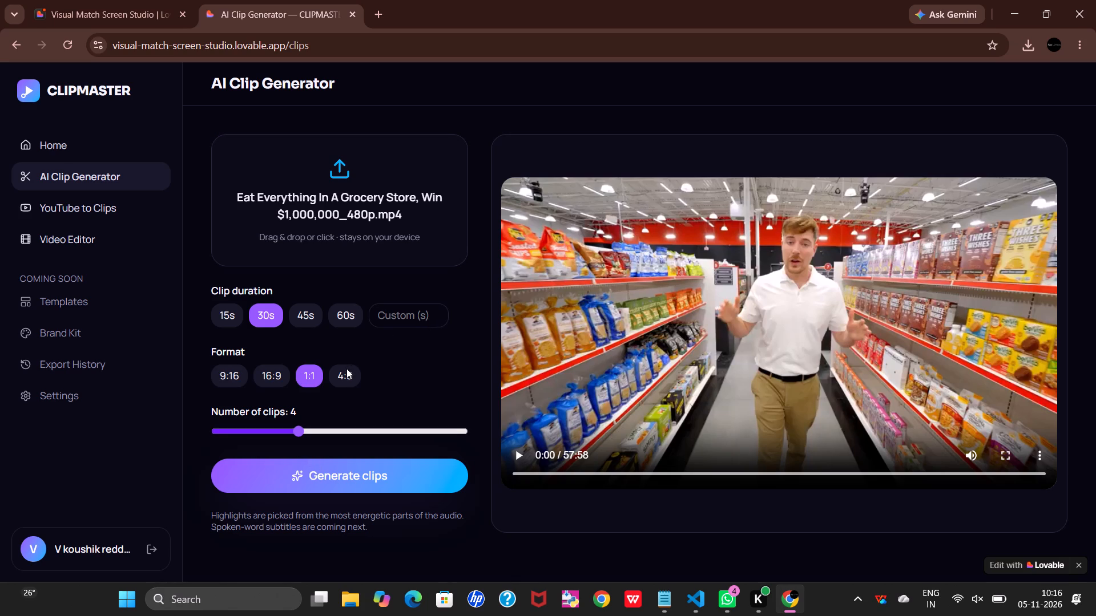
click(377, 427)
click(356, 487)
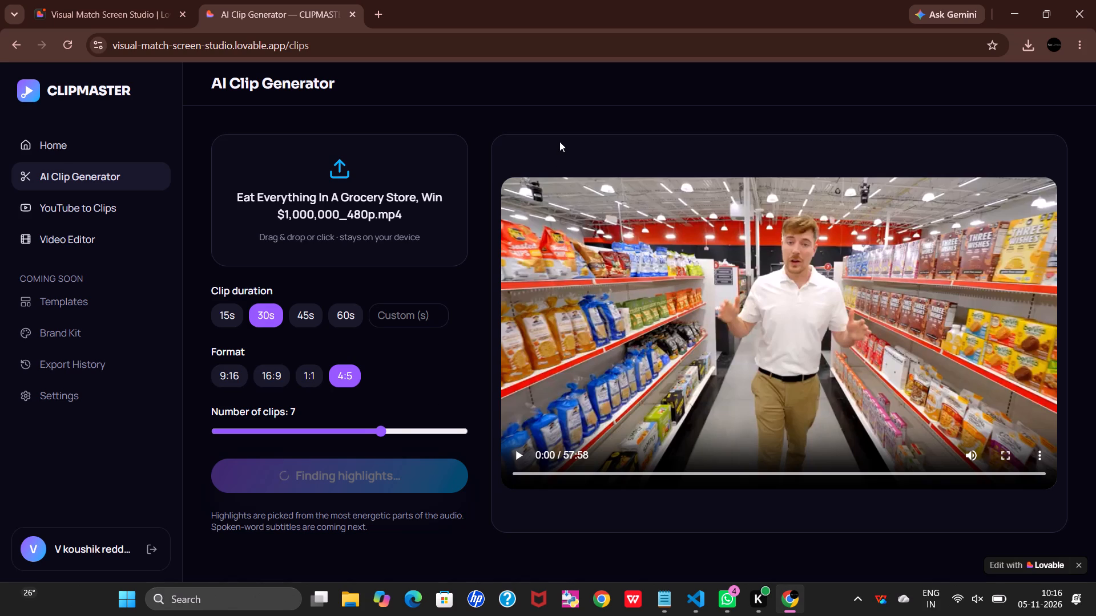
Preview the generated clip "The moment everything changed" and open it in the video editor.
scroll(559, 141, down, 1)
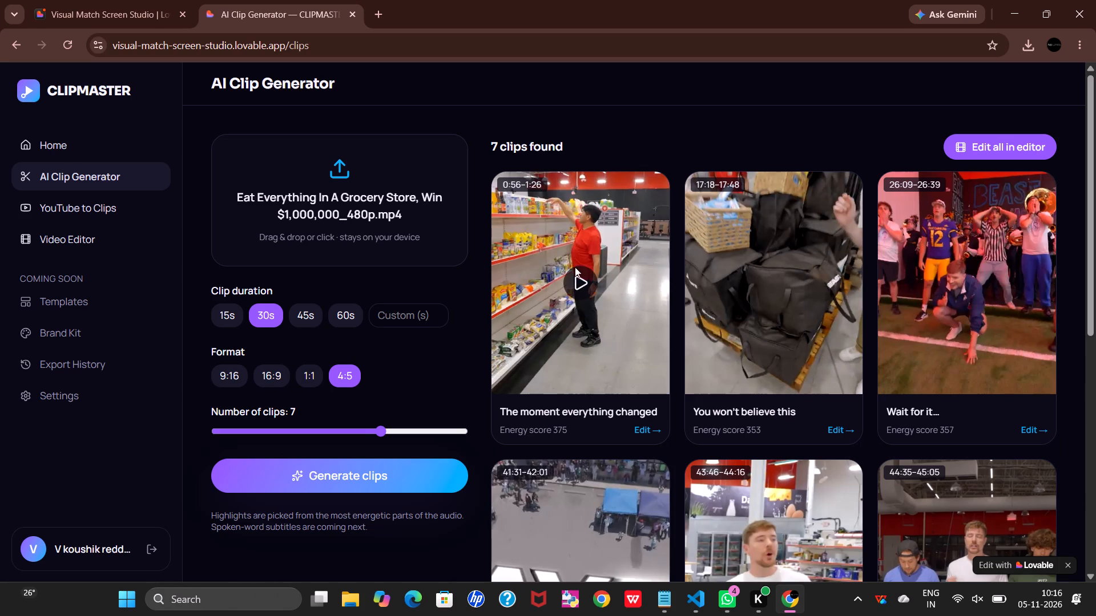
click(548, 245)
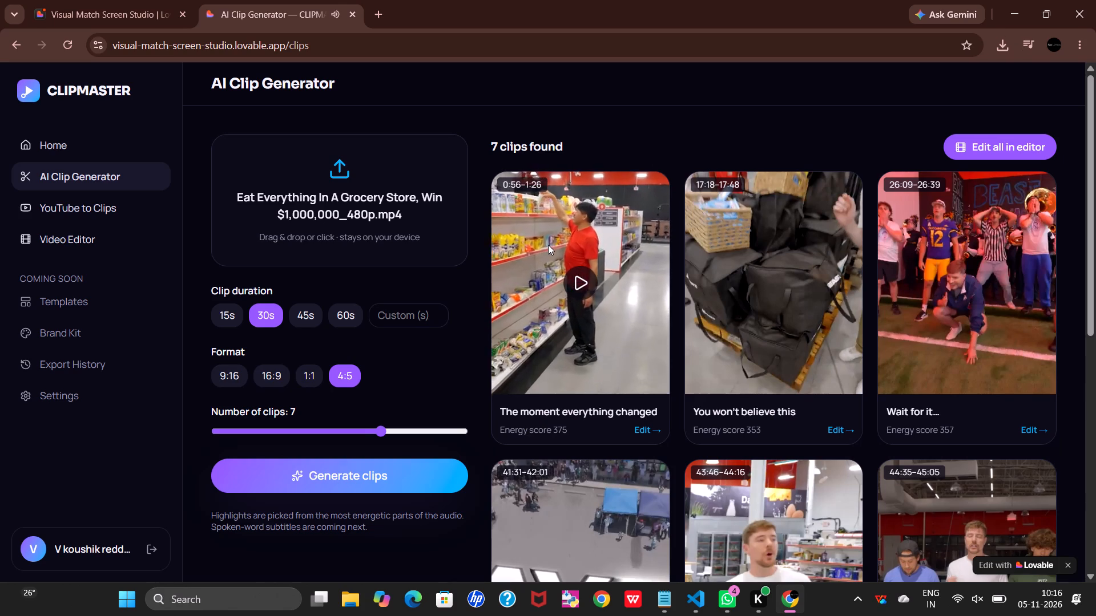
click(651, 424)
click(659, 429)
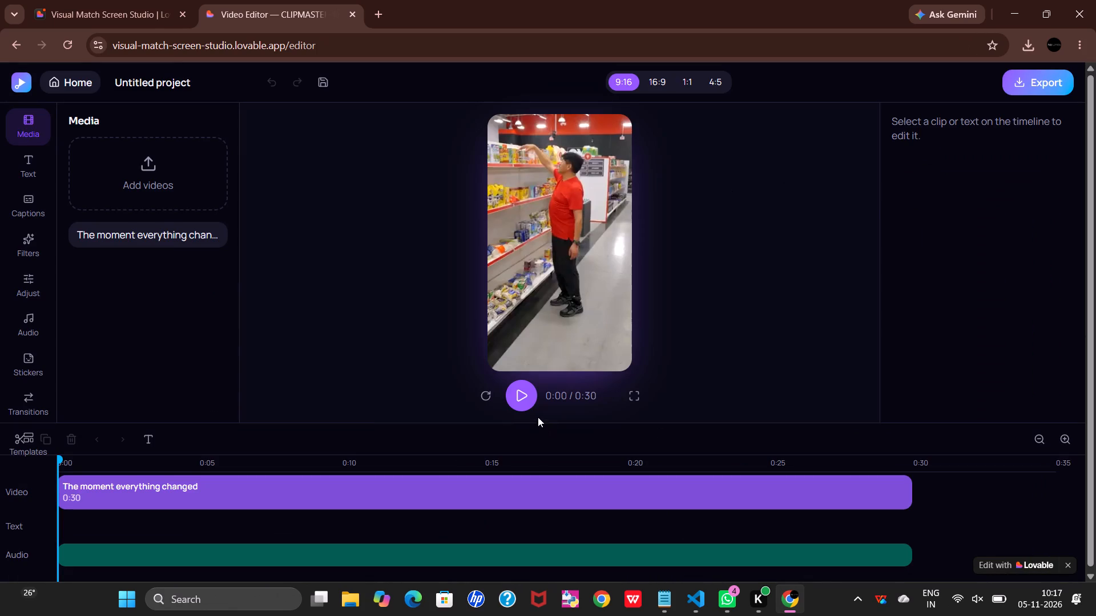
Play the clip in the editor and export the untitled project as a video file.
click(521, 392)
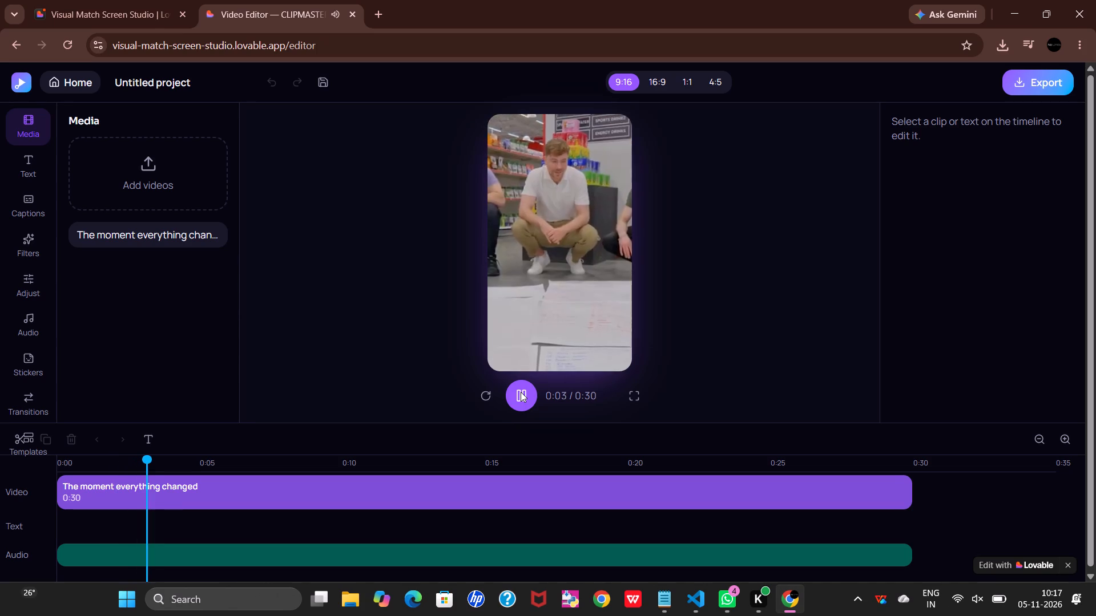
click(1023, 87)
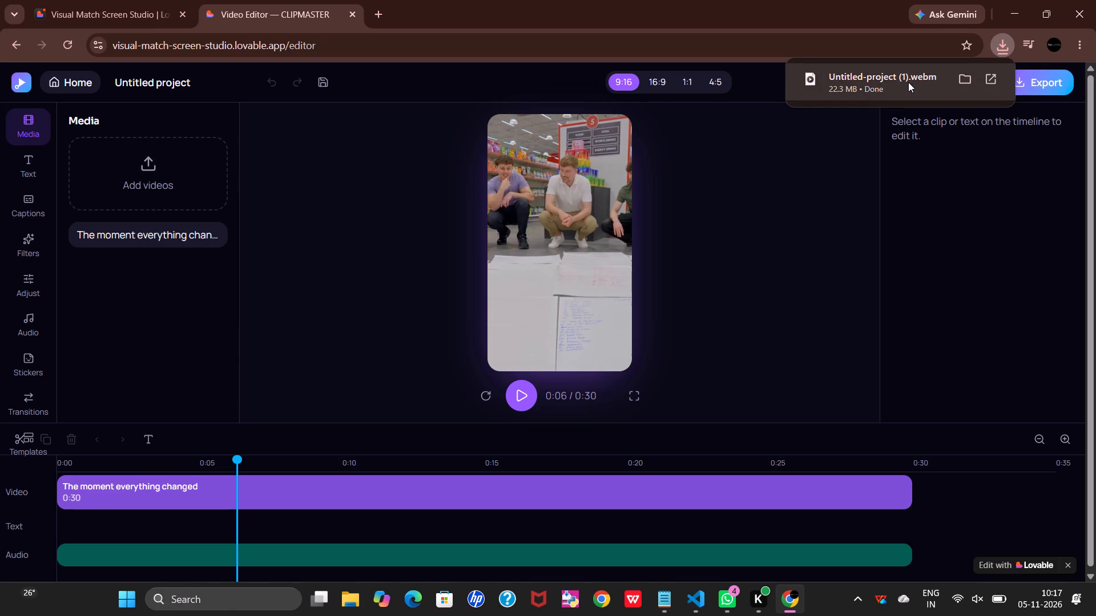
click(992, 83)
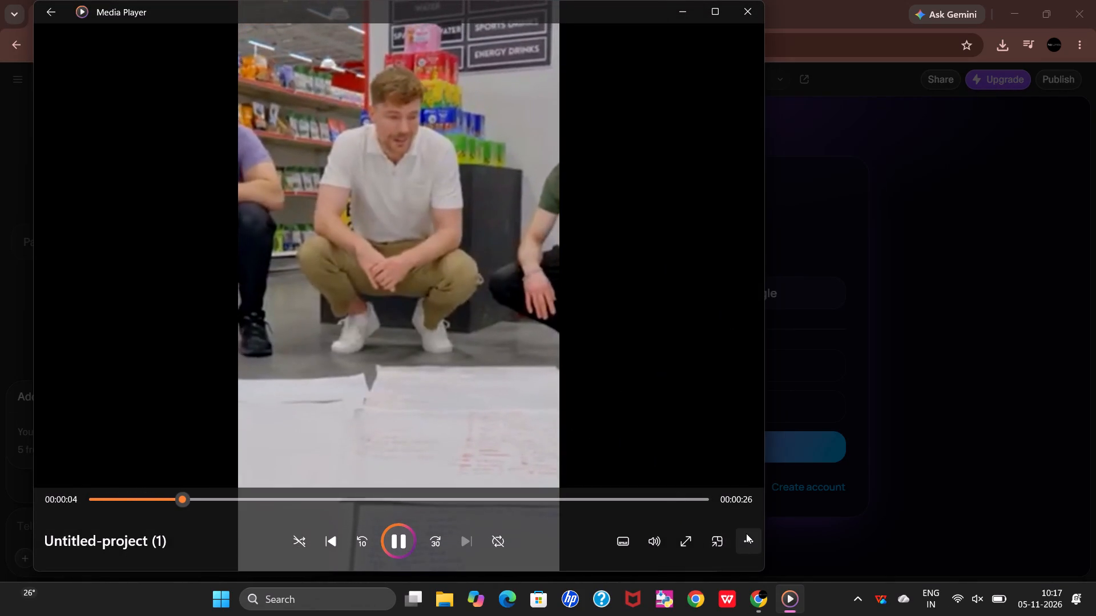
click(746, 533)
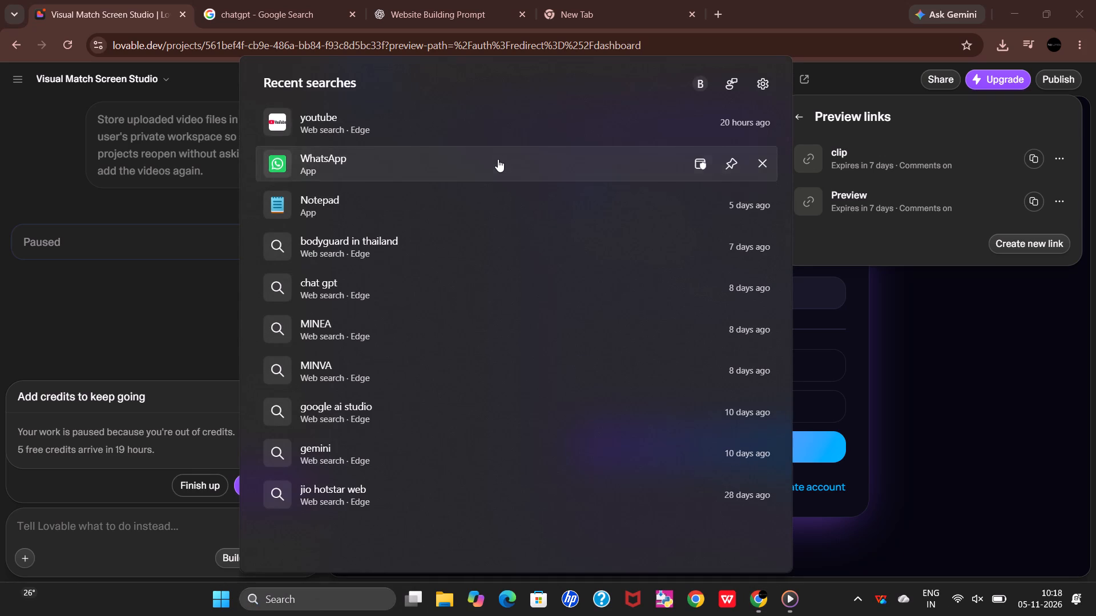
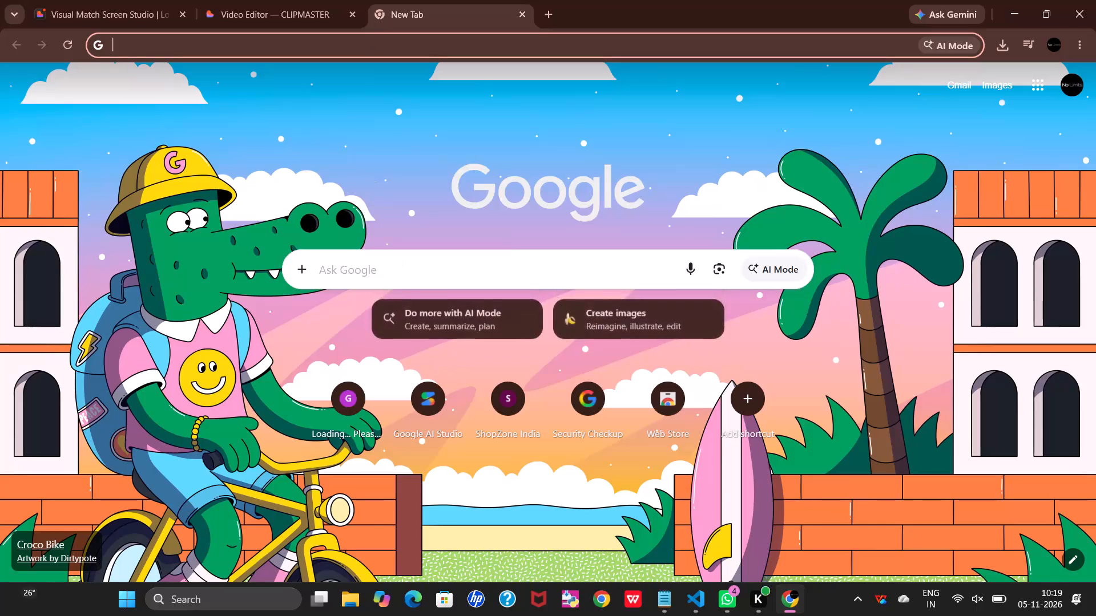
Search Google for "youtube studio" and open the YouTube Studio channel dashboard.
click(414, 278)
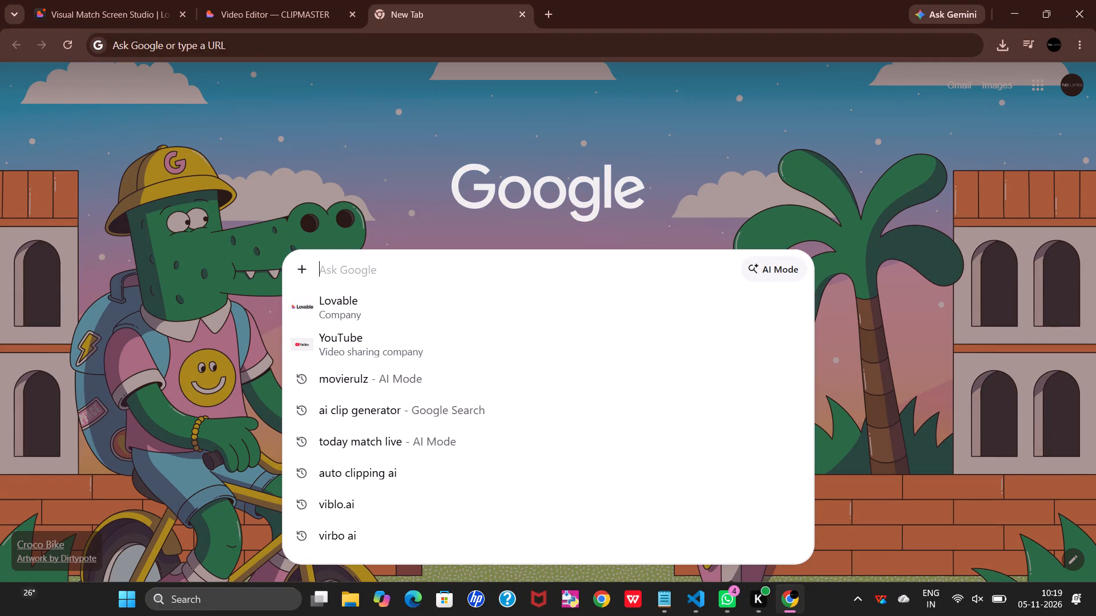
text(yout)
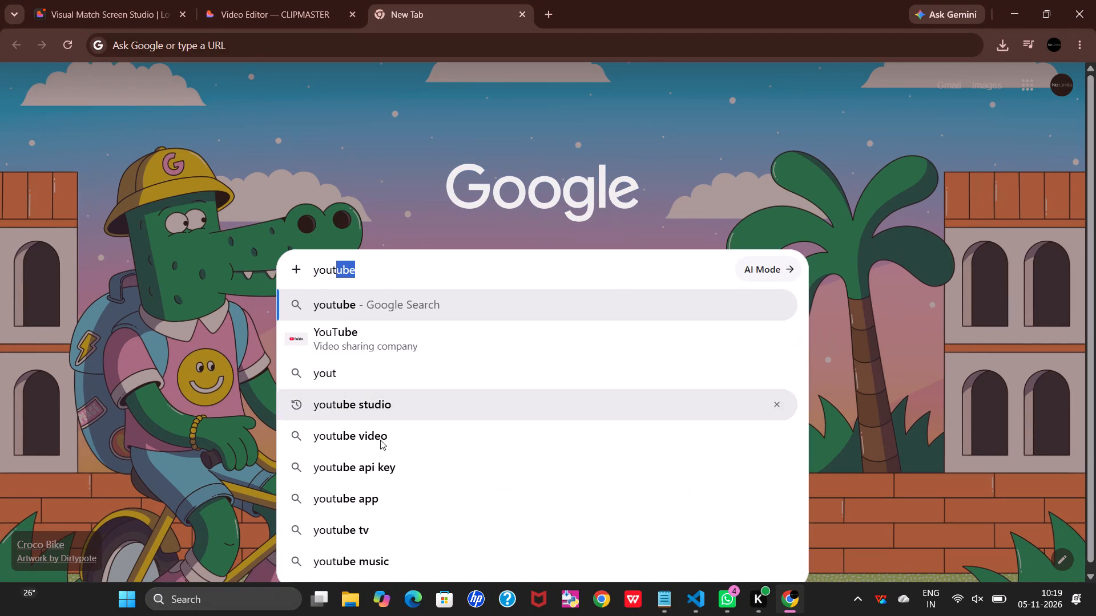
click(387, 406)
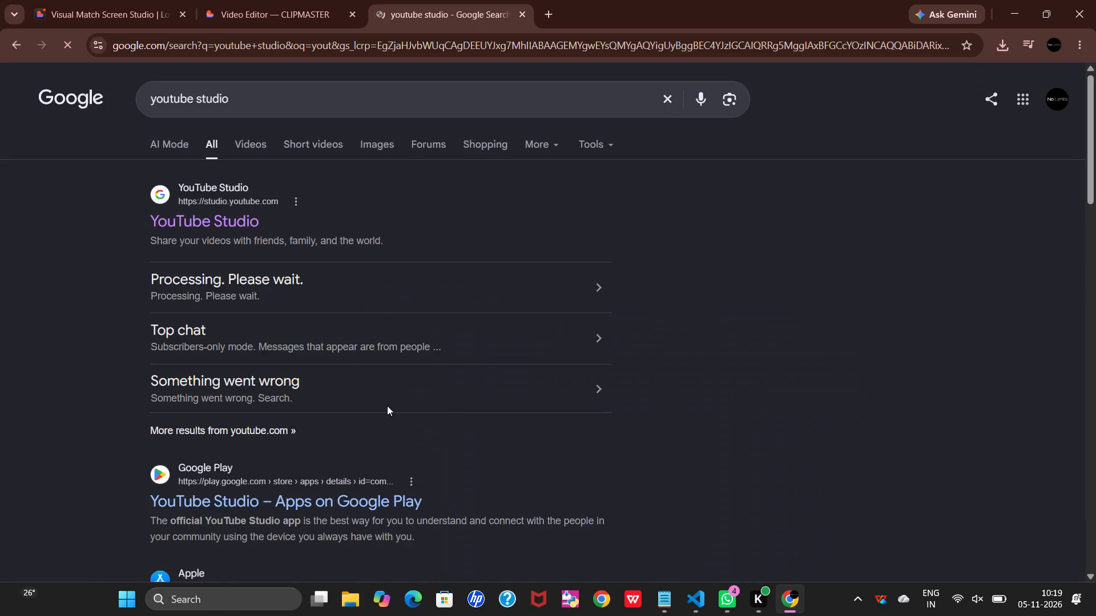
click(216, 224)
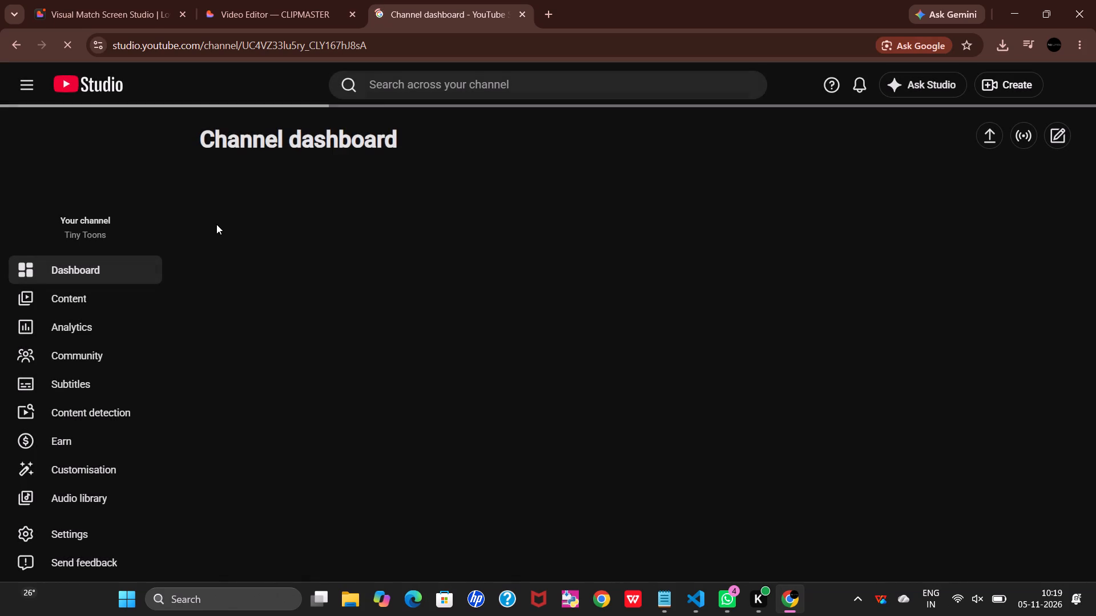
Upload the video file "Untitled-project (1)" from the Downloads folder to the channel.
click(327, 440)
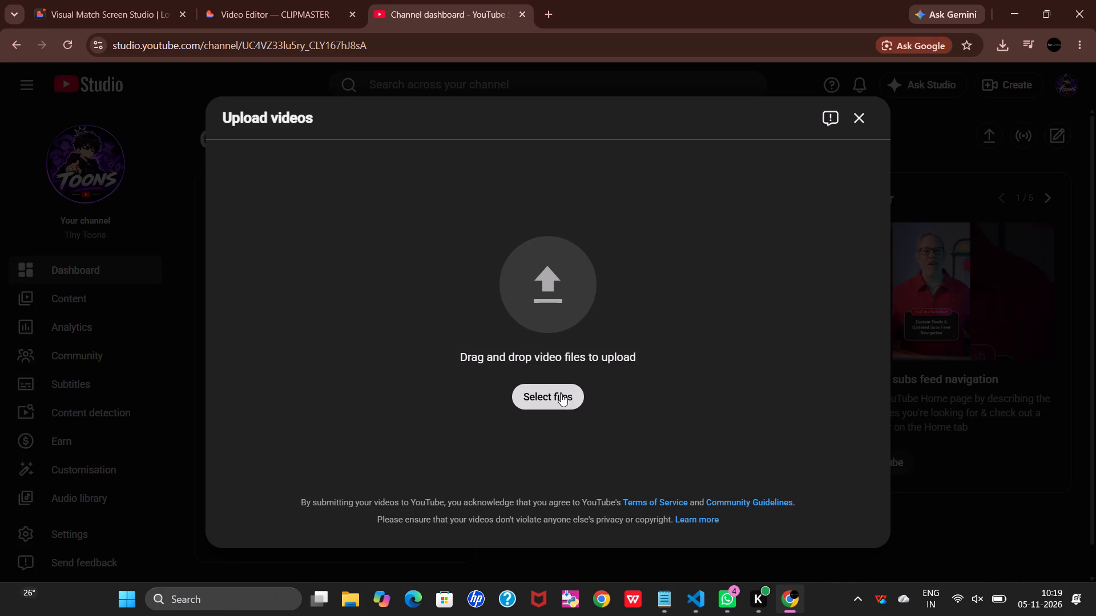
click(561, 394)
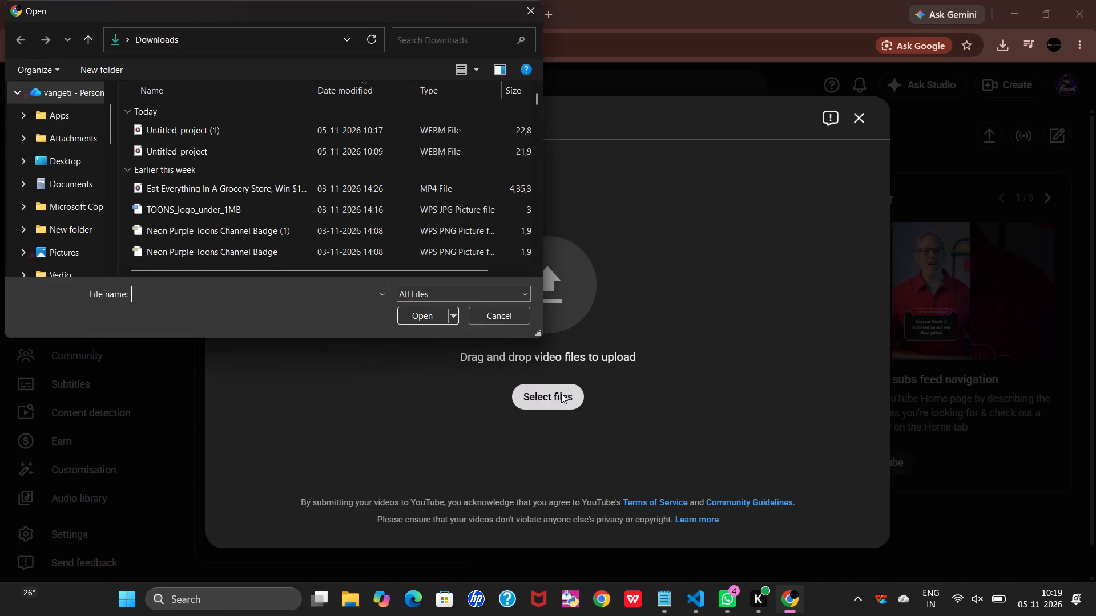
click(363, 136)
click(421, 319)
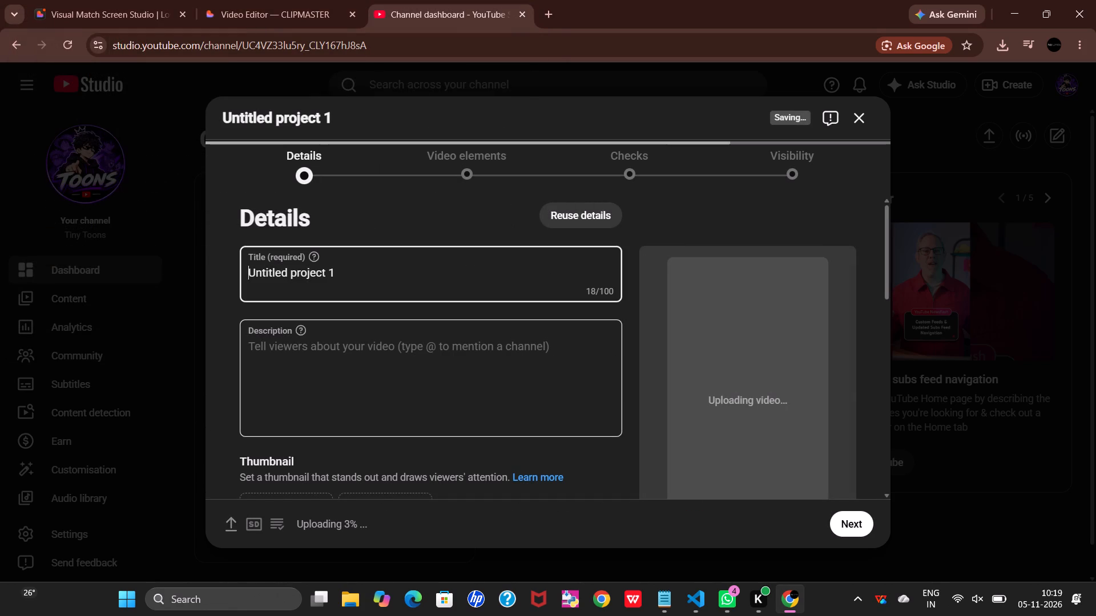
Replace the video's default title with "best".
click(397, 273)
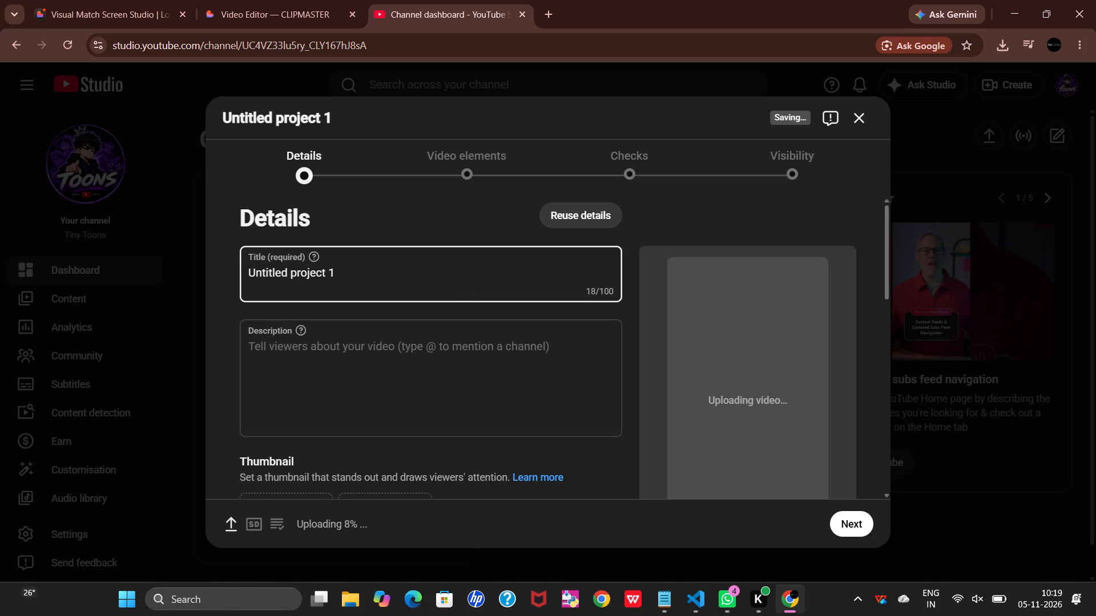
key(BackSpace)
key(BackSpace)
key(BackSpace)
key(BackSpace)
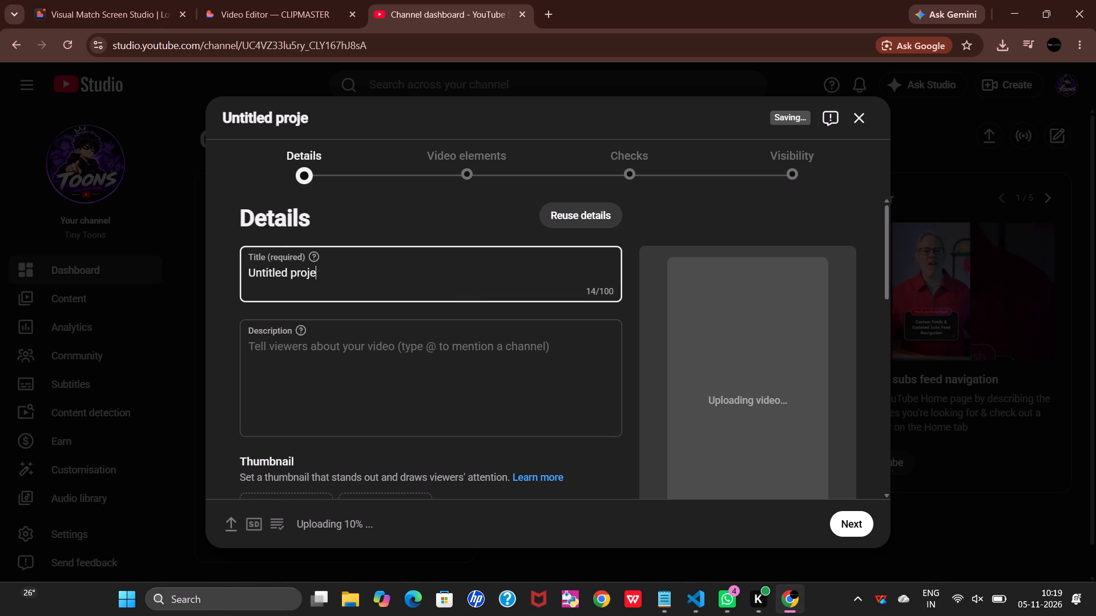
key(BackSpace)
key(BackSpace)
key(BackSpace)
key(BackSpace)
key(BackSpace)
key(BackSpace)
key(BackSpace)
key(BackSpace)
key(BackSpace)
key(BackSpace)
key(BackSpace)
key(BackSpace)
key(BackSpace)
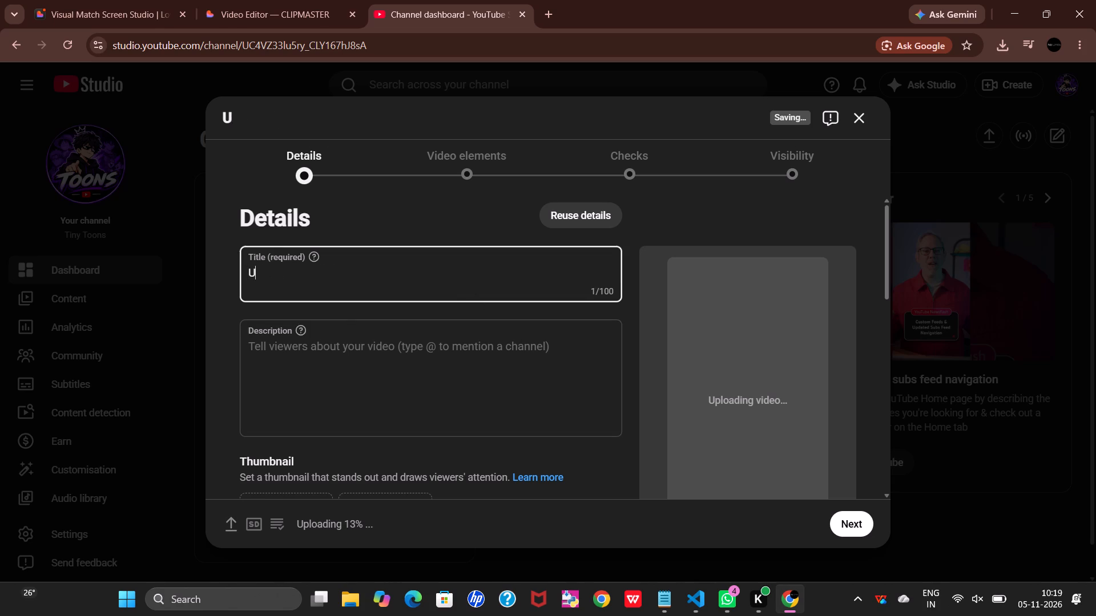
key(BackSpace)
key(BackSpace)
key(BackSpace)
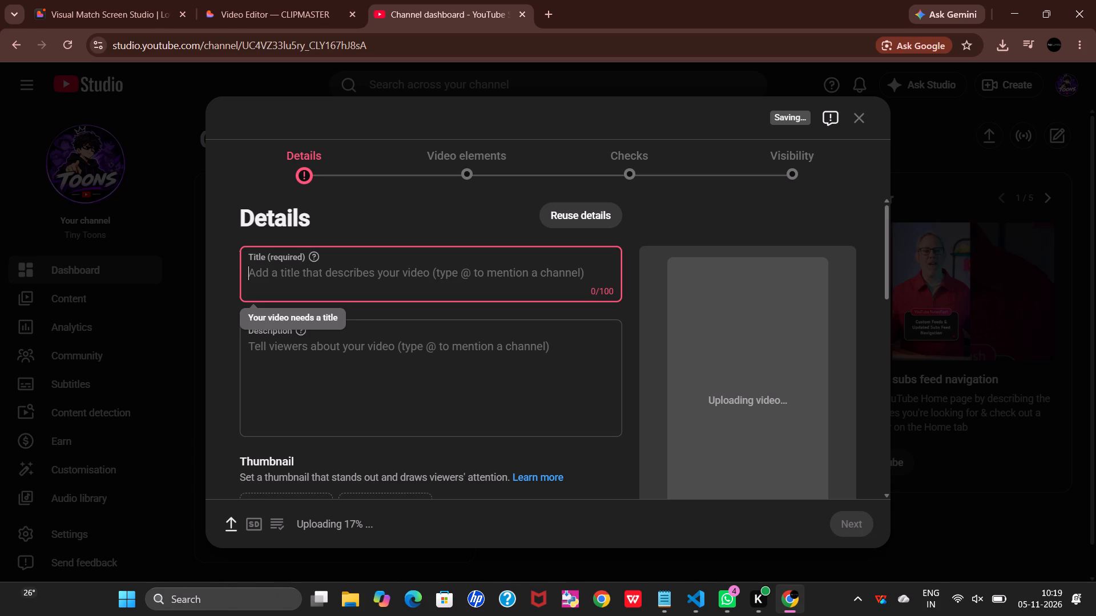
text(ch)
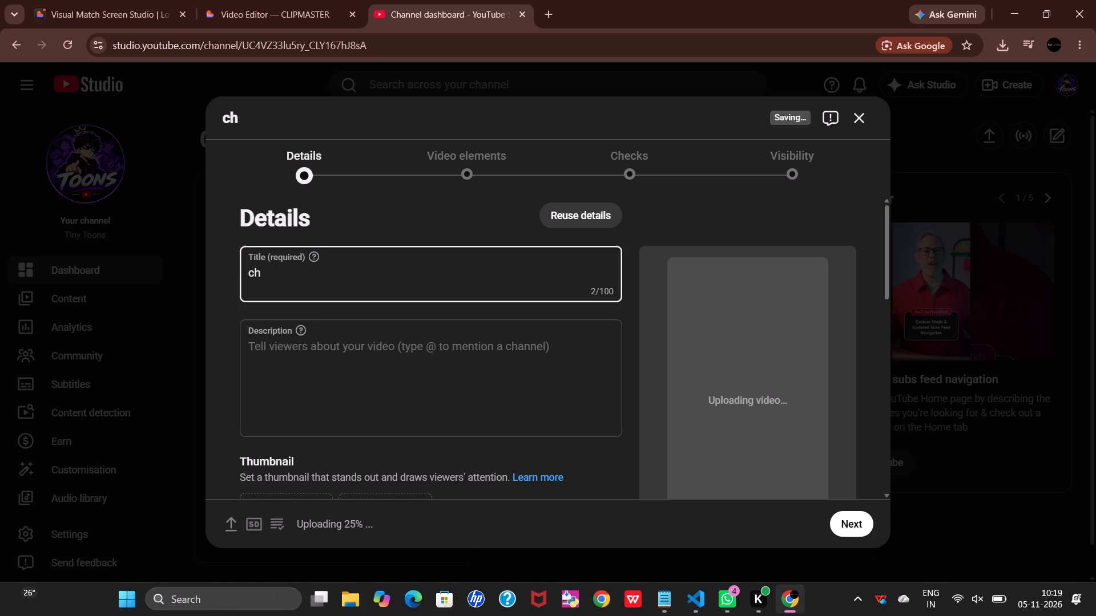
key(BackSpace)
key(BackSpace)
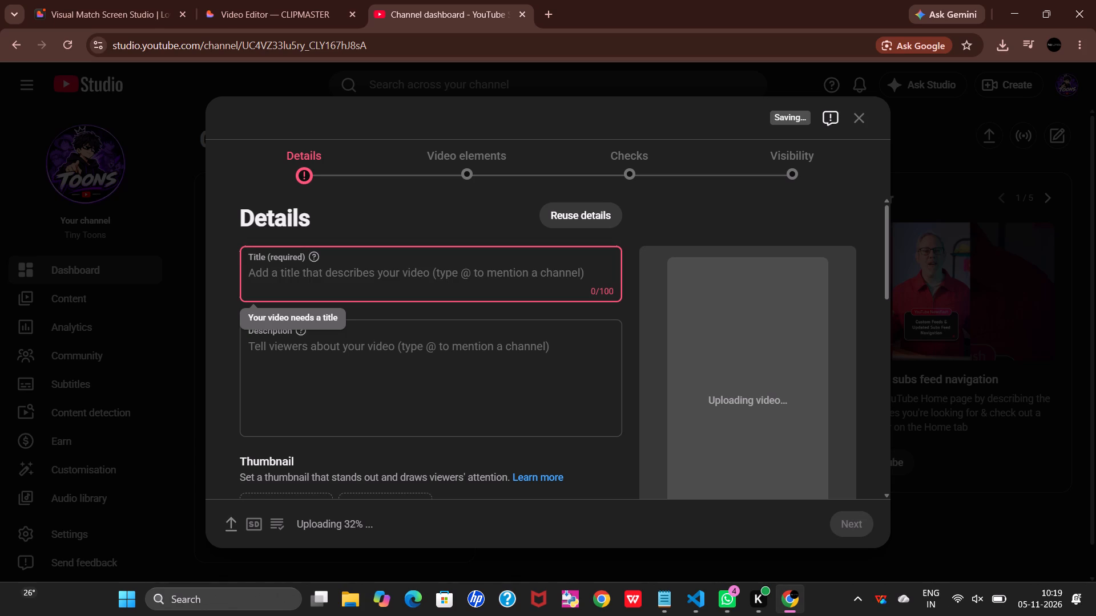
text(best)
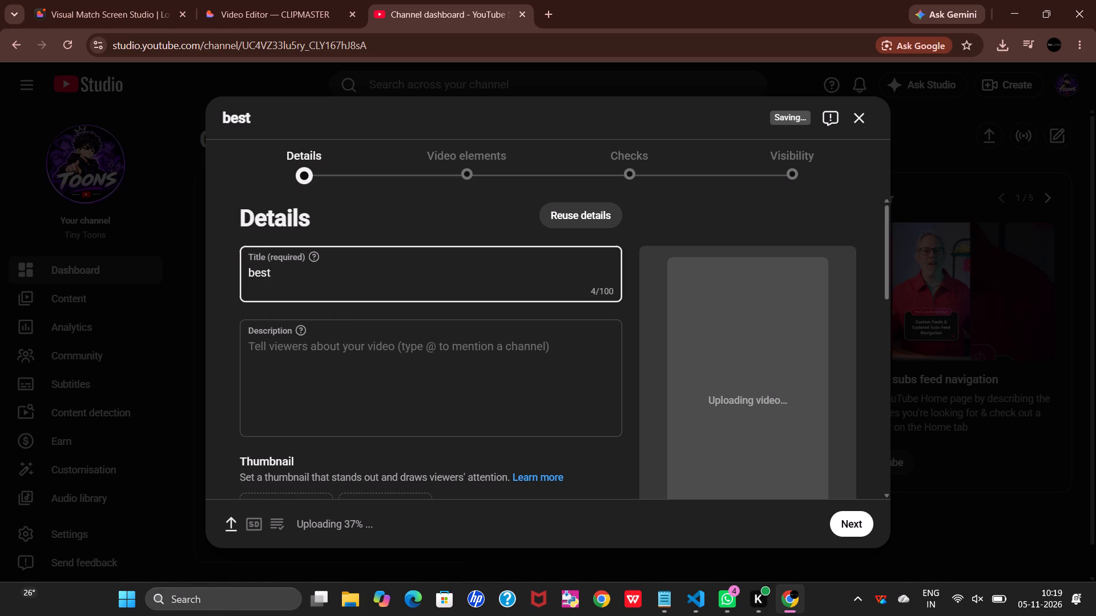
Enter "1 to 60" as the video description.
click(355, 356)
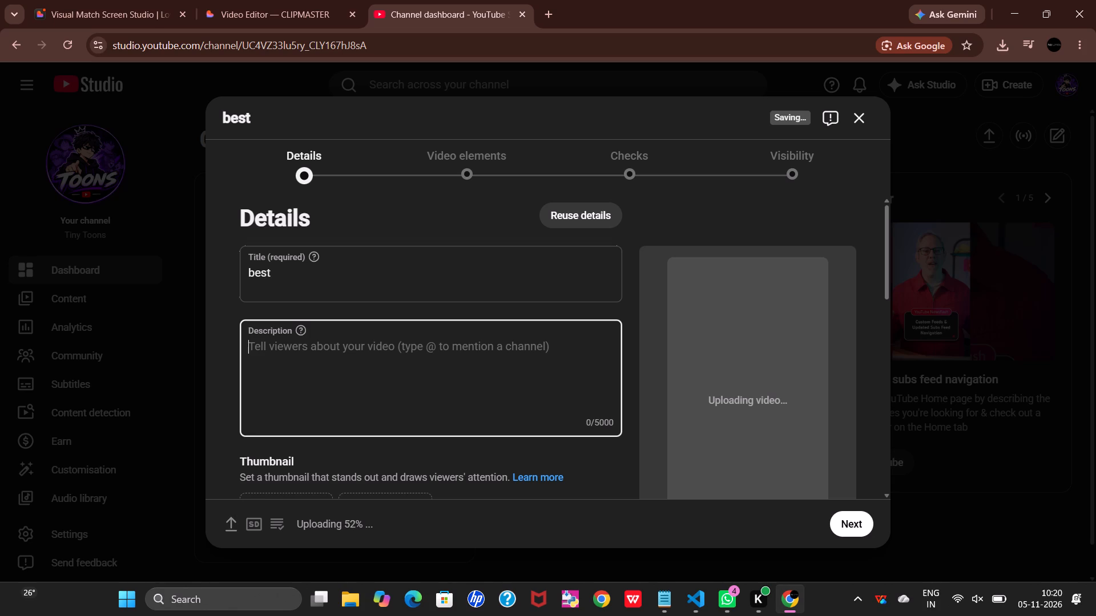
key(1)
key(space)
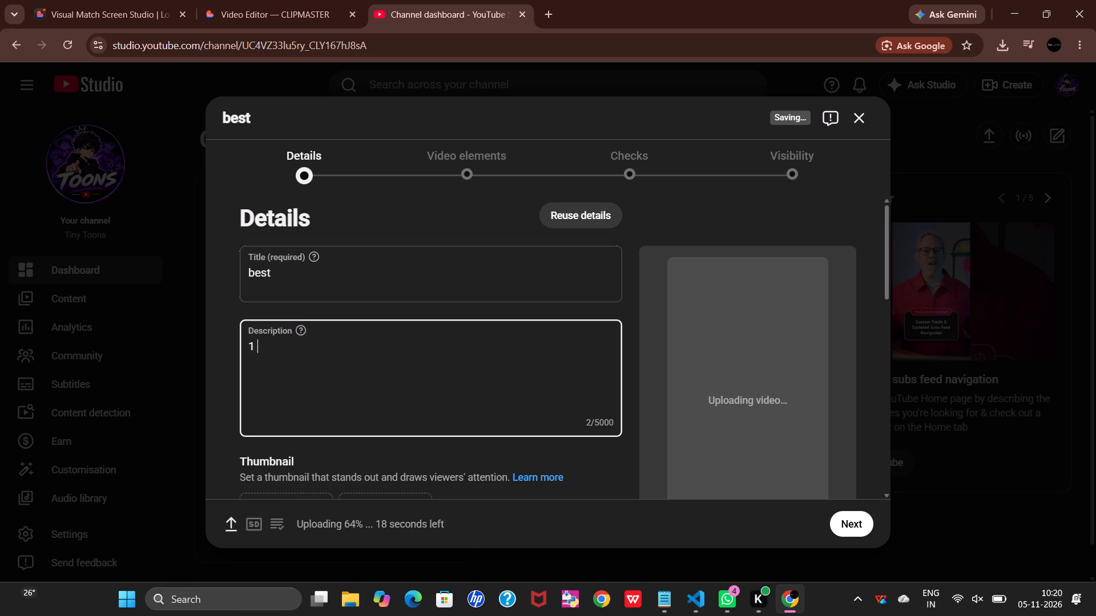
text(to 60)
Set the video's audience to "Yes, it's Made for Kids".
scroll(355, 356, down, 3)
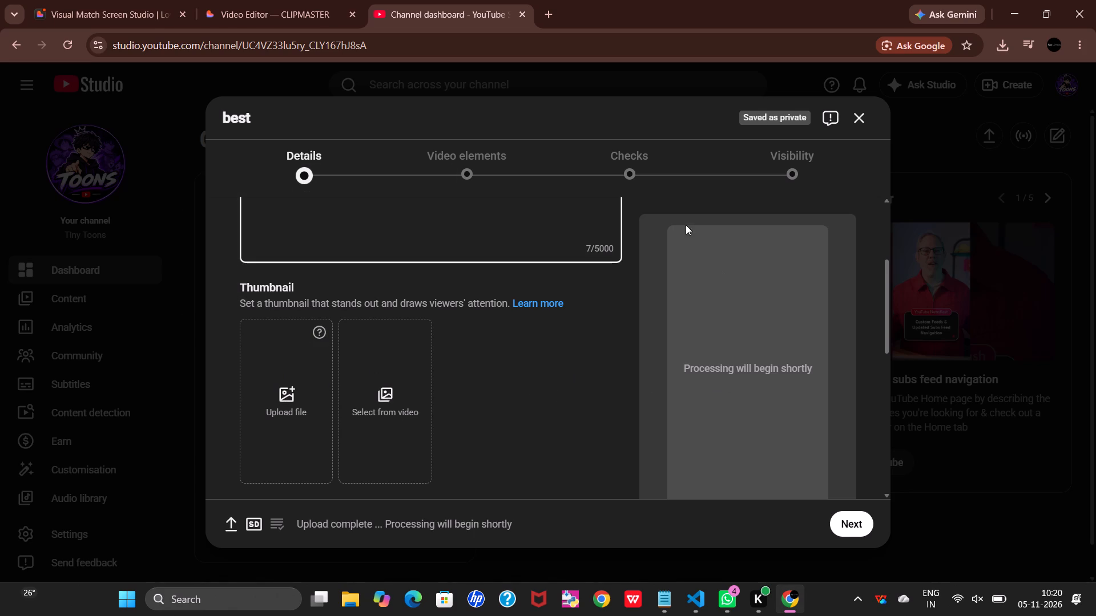
click(852, 530)
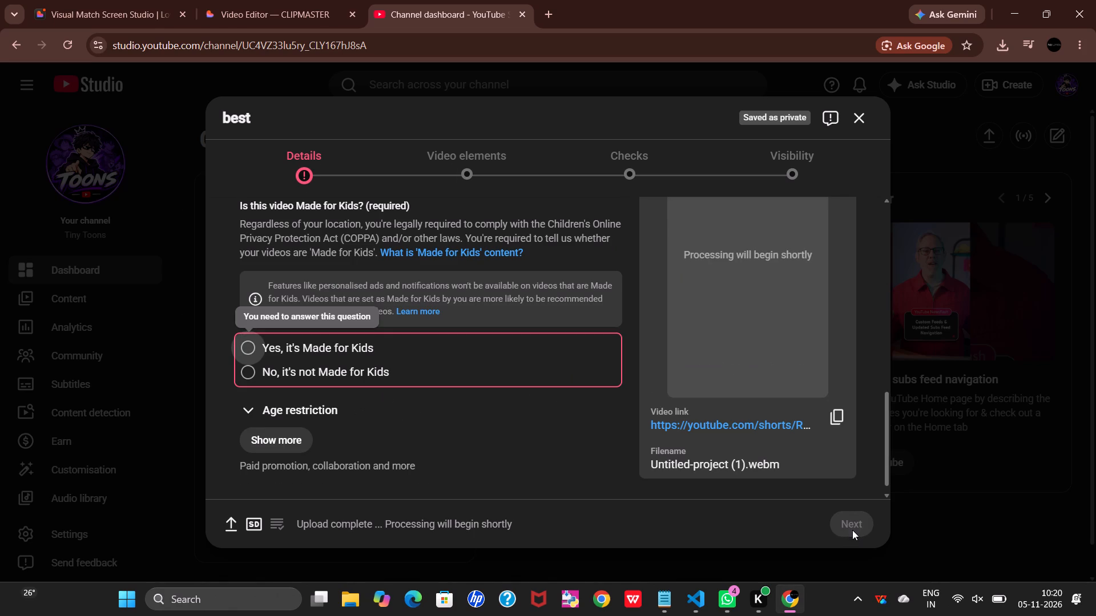
click(247, 347)
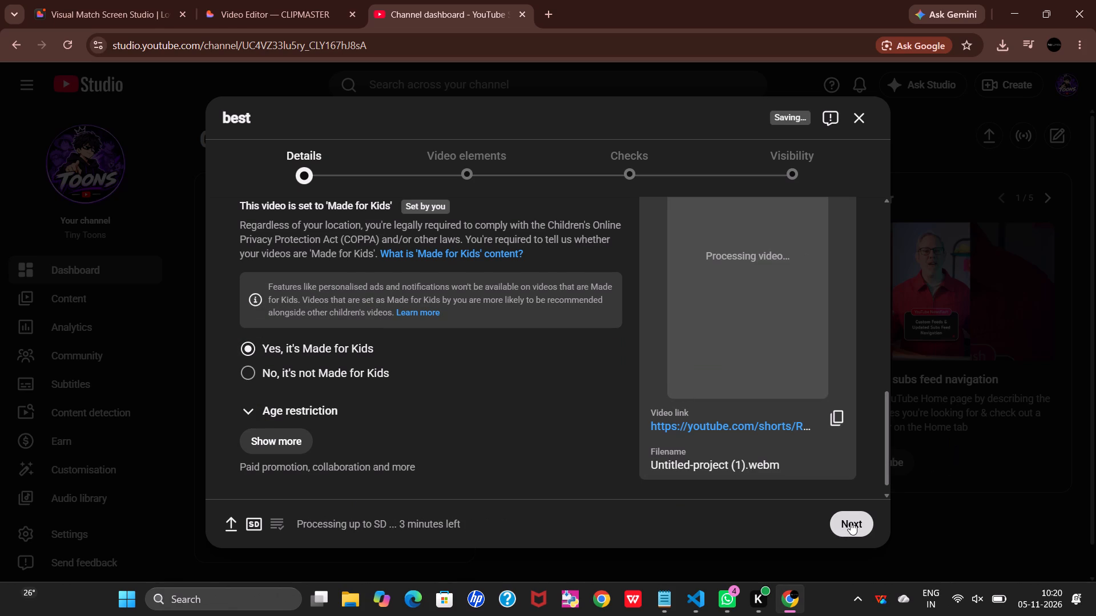
Expand the additional video details and declare no paid promotion and no AI use.
click(259, 434)
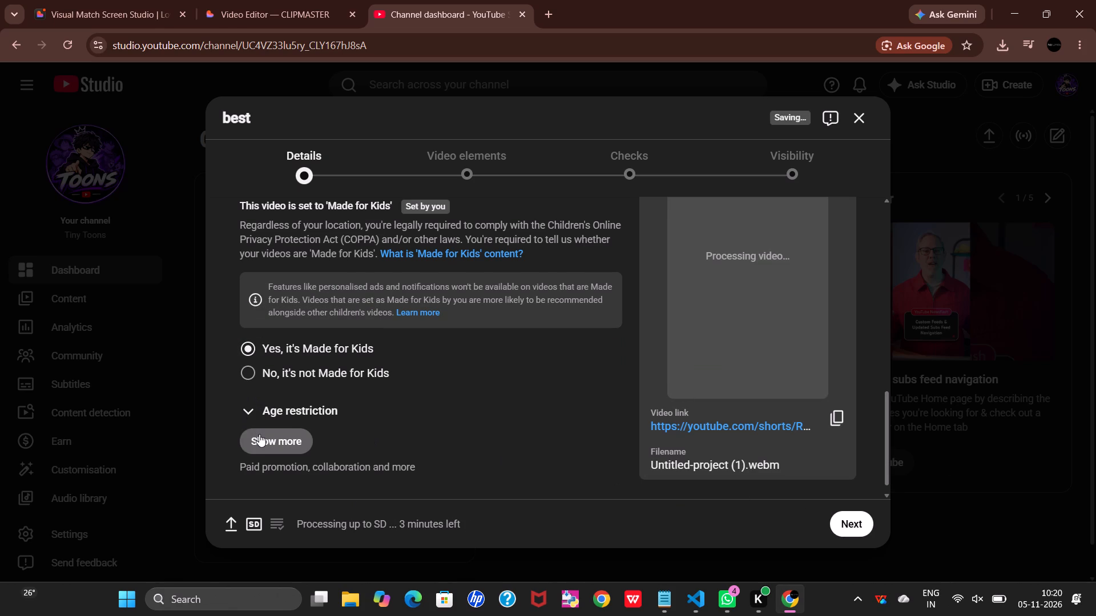
scroll(337, 457, down, 3)
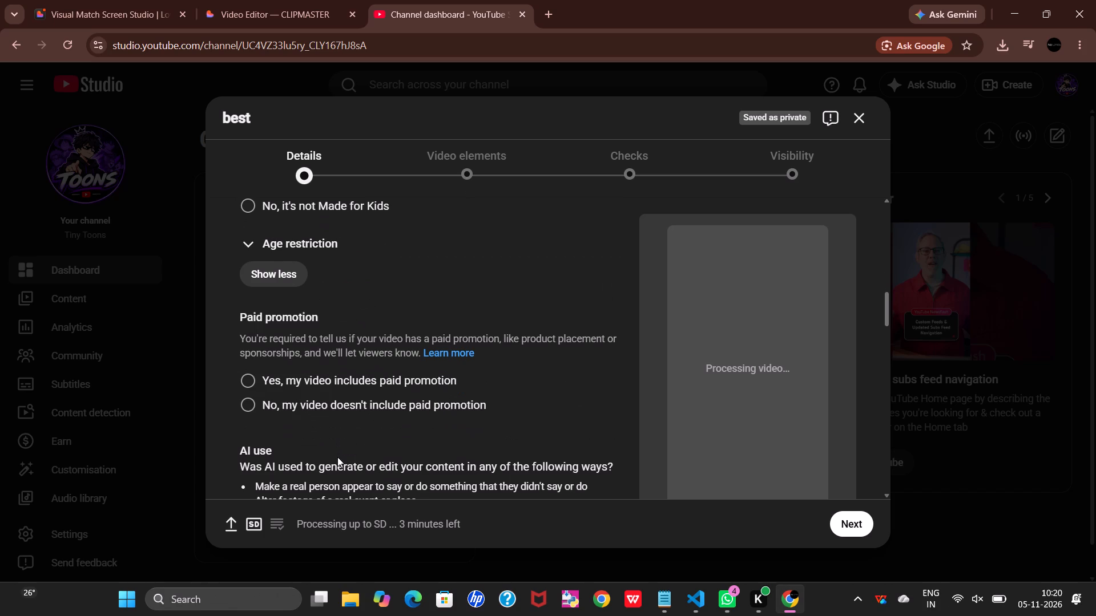
scroll(337, 457, down, 2)
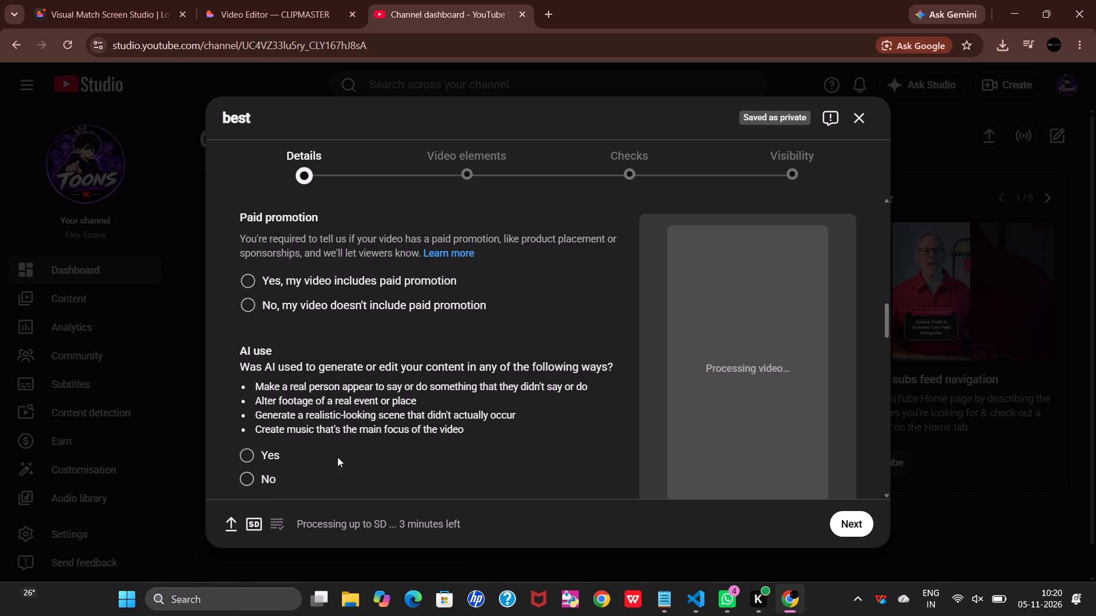
scroll(337, 457, down, 2)
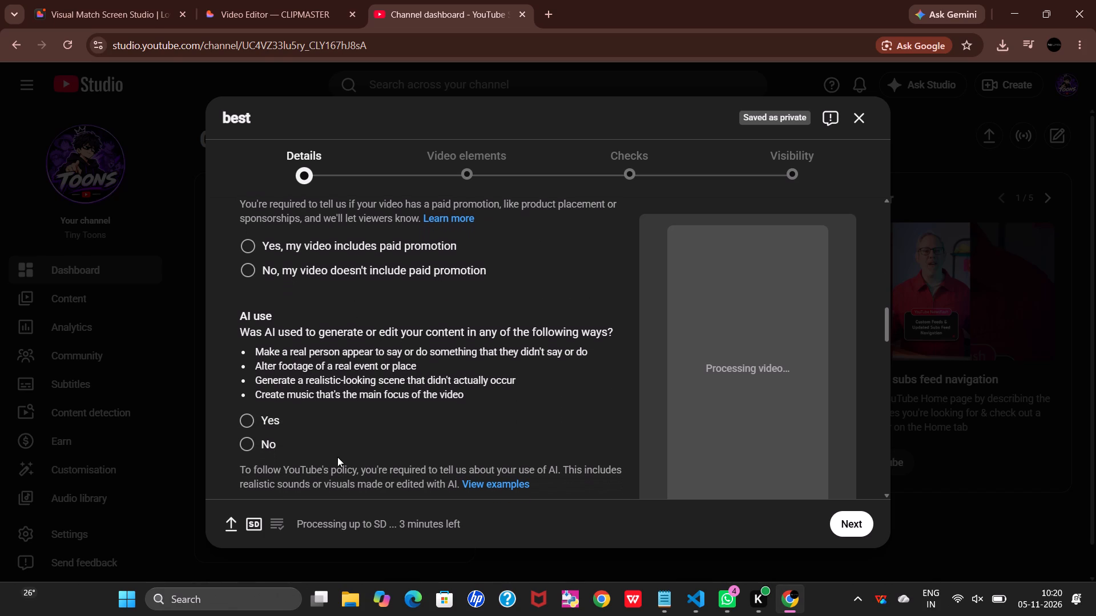
scroll(337, 457, down, 1)
click(246, 260)
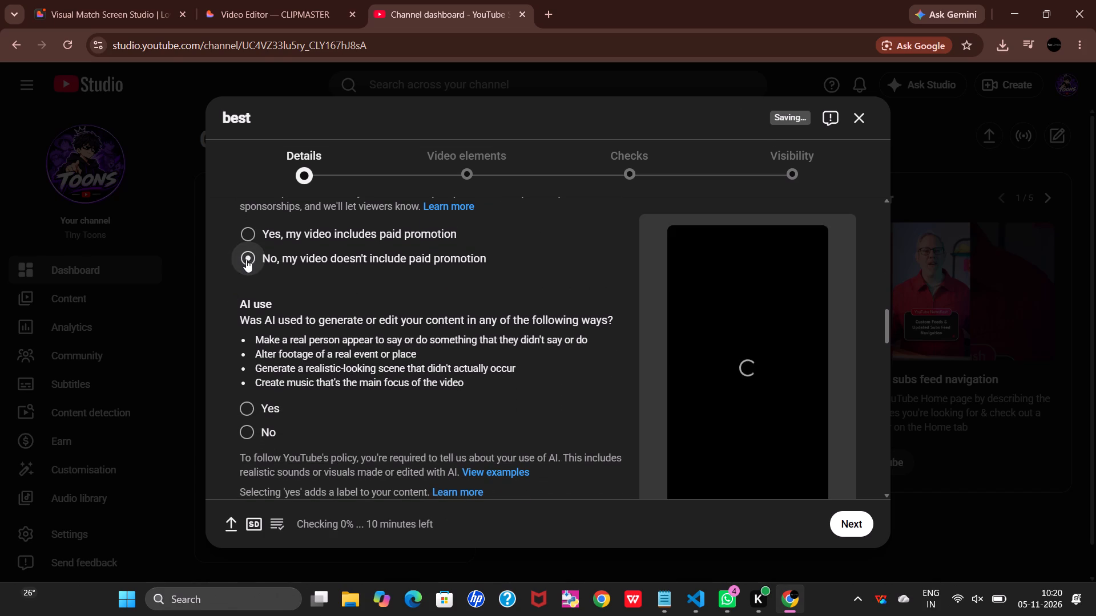
click(246, 427)
Leave the remaining details at their defaults and advance past Video elements and Checks to the Visibility stage.
scroll(378, 447, down, 2)
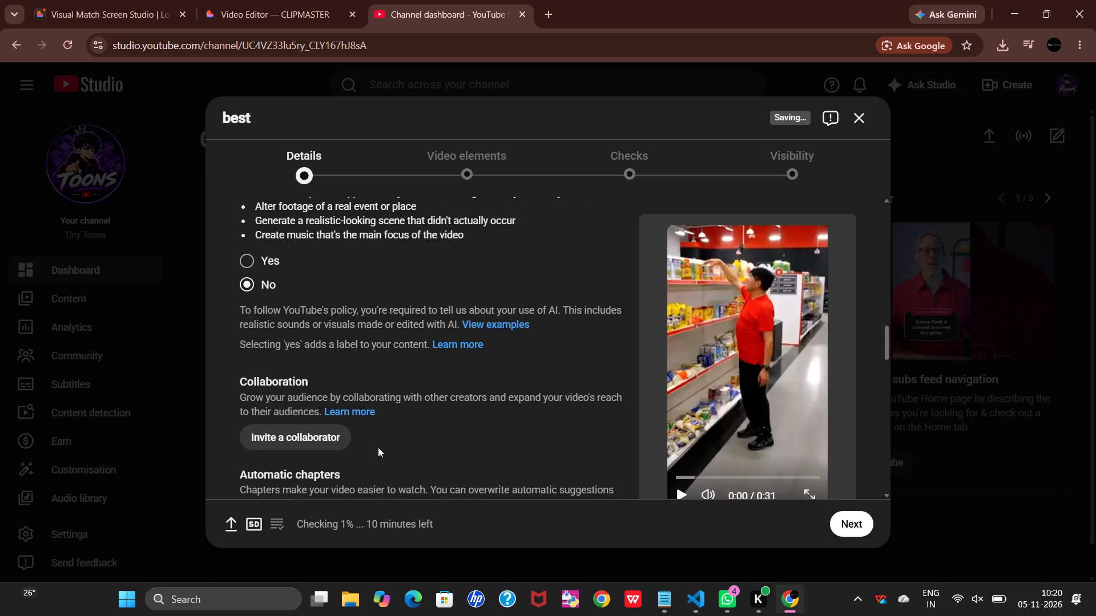
scroll(378, 447, down, 2)
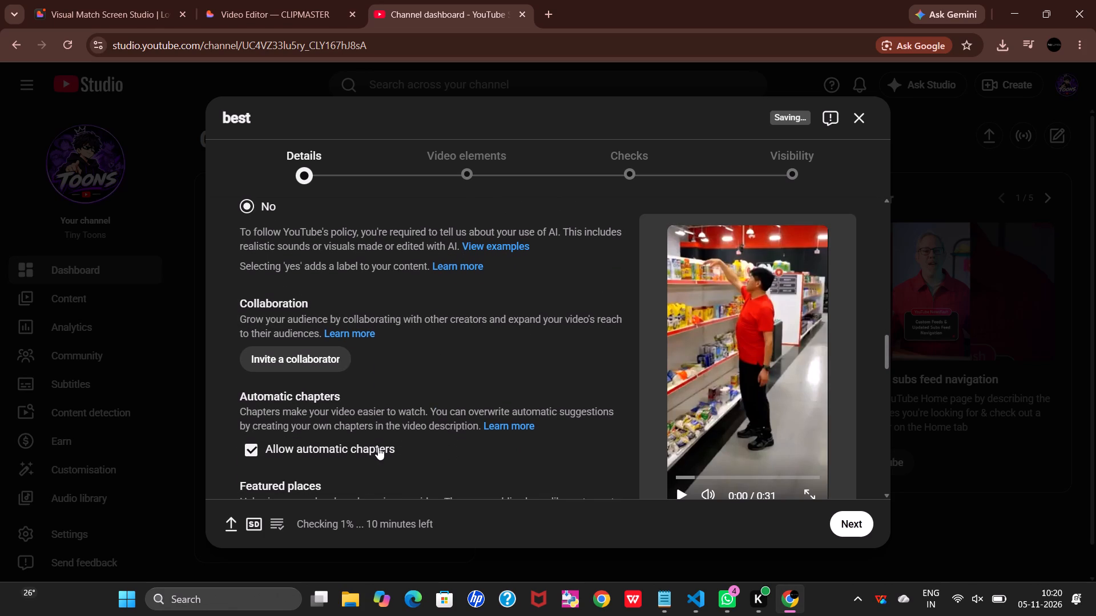
scroll(378, 447, down, 3)
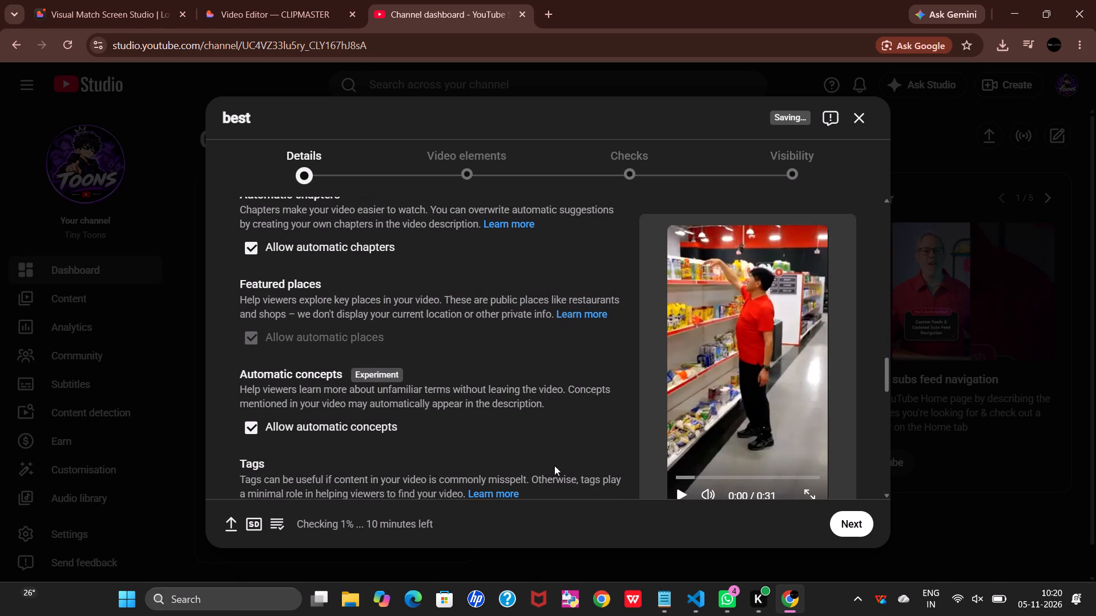
click(848, 521)
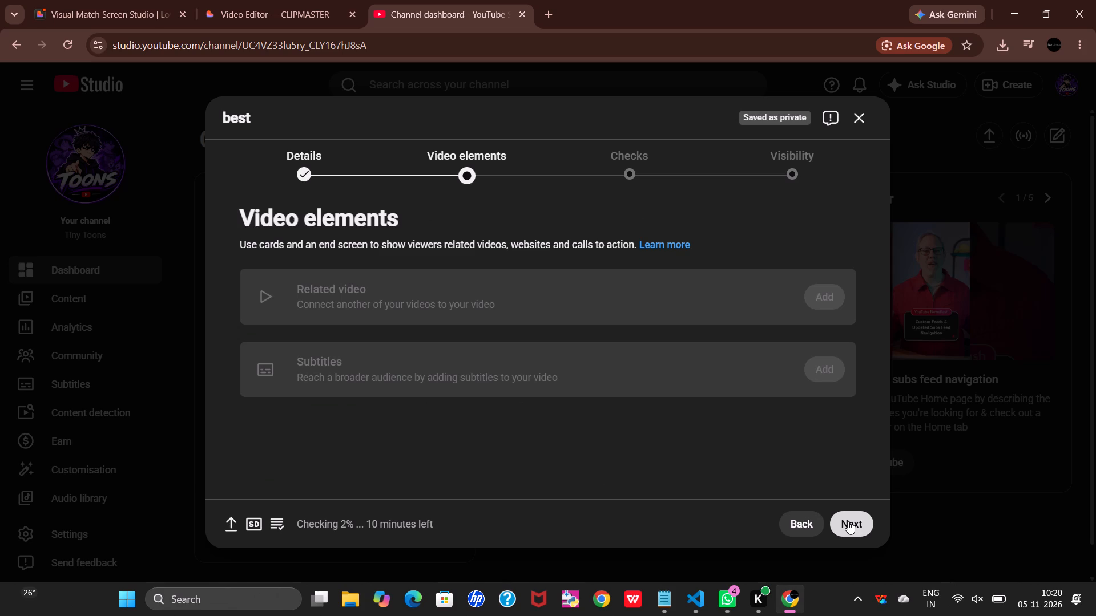
click(848, 521)
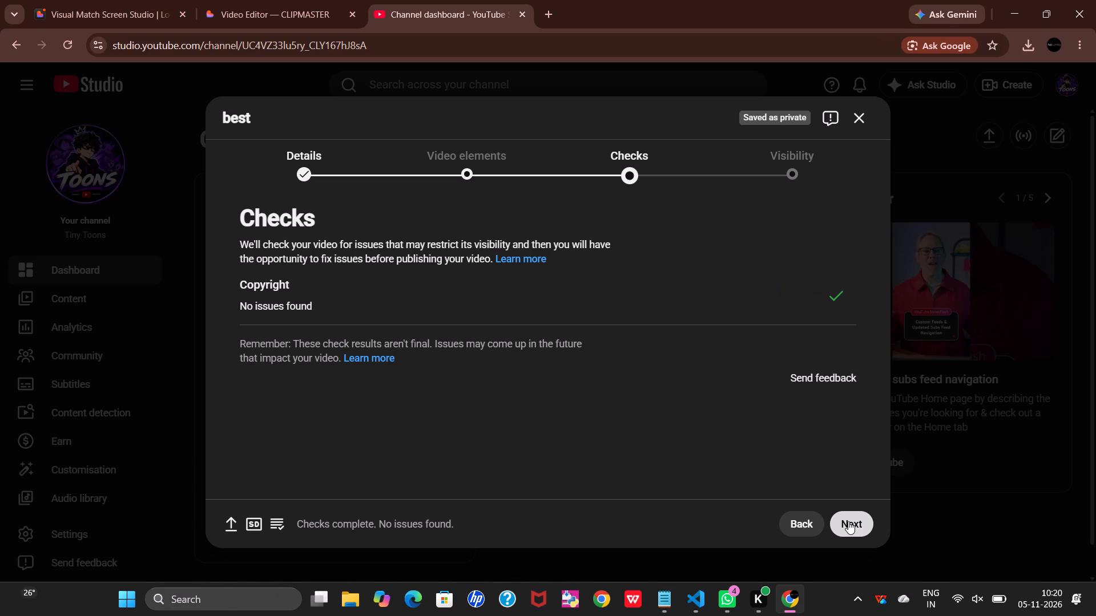
click(848, 521)
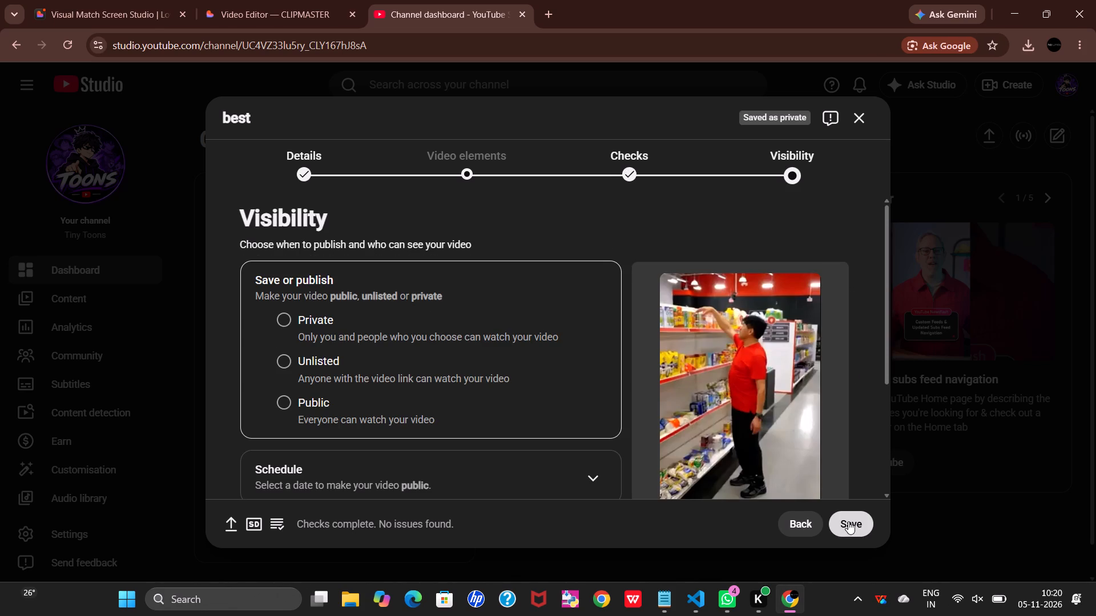
Schedule the video to go public on 6 Nov 2026 at 00:00 and return to the channel dashboard.
click(283, 398)
scroll(508, 420, down, 3)
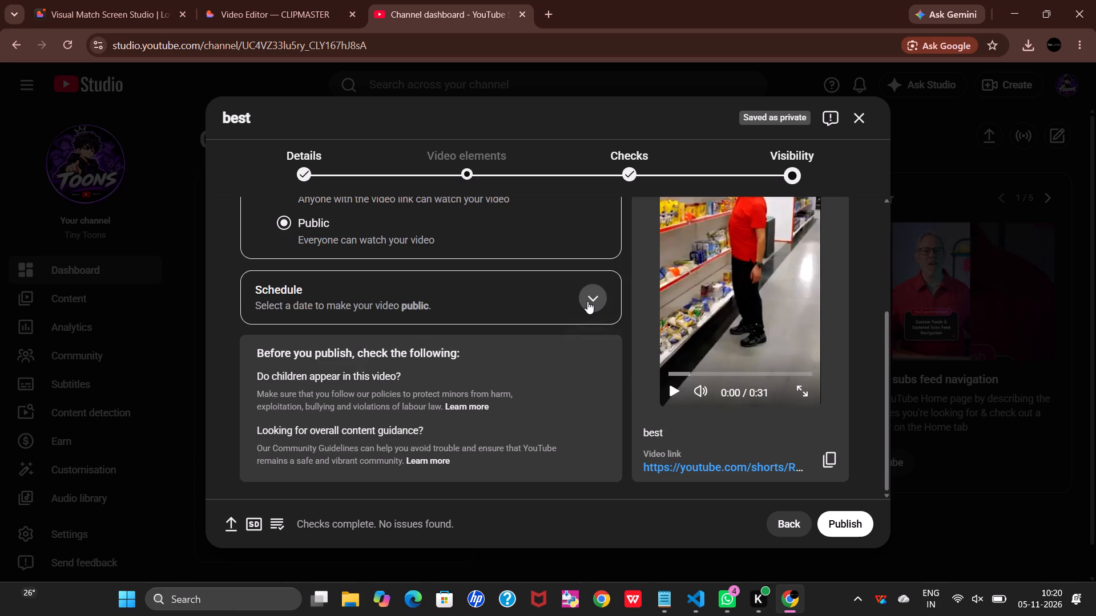
click(587, 301)
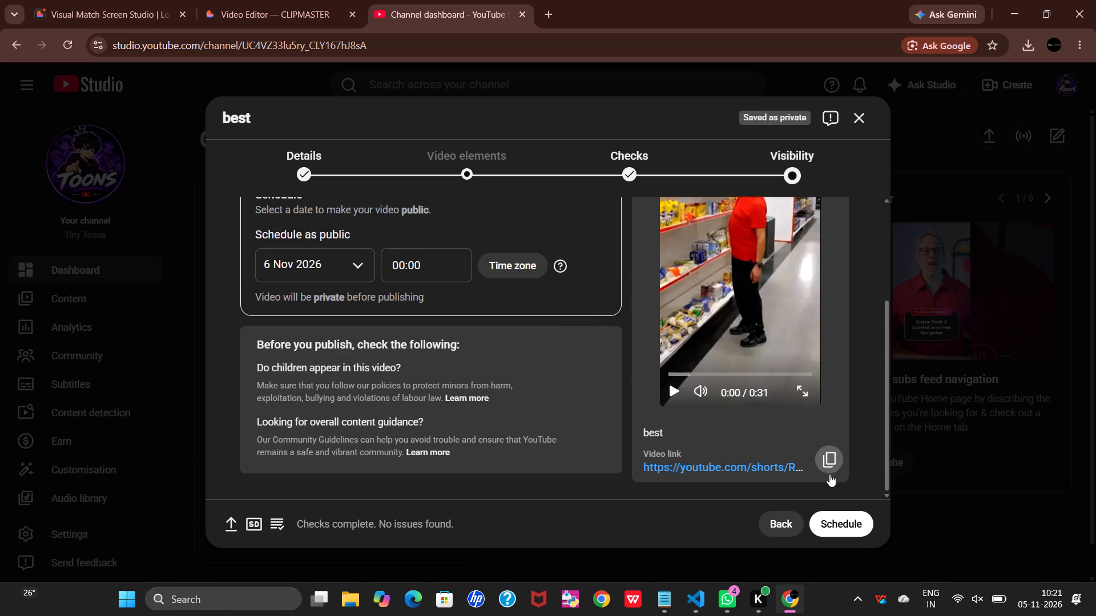
click(840, 522)
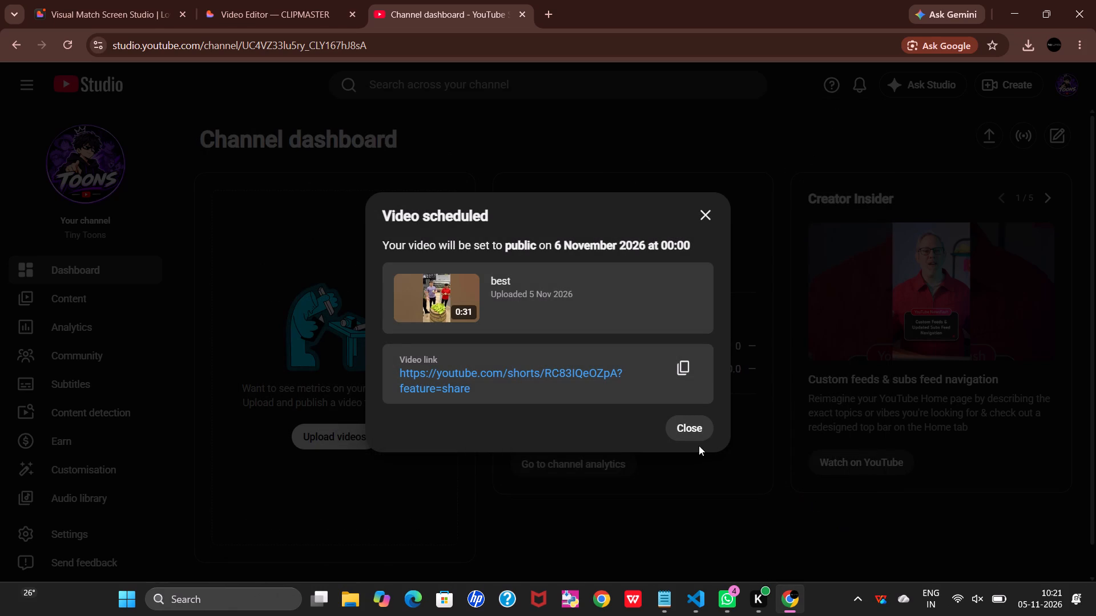
click(691, 432)
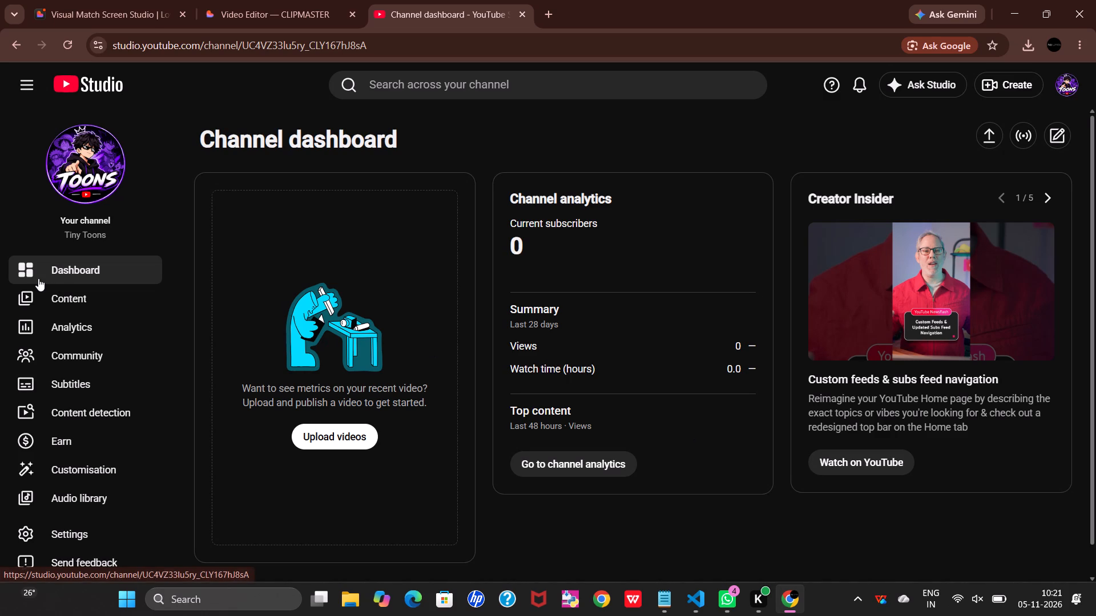
Find the "best" Short in the channel content and open its video details through the review of its limited-features notice.
click(54, 294)
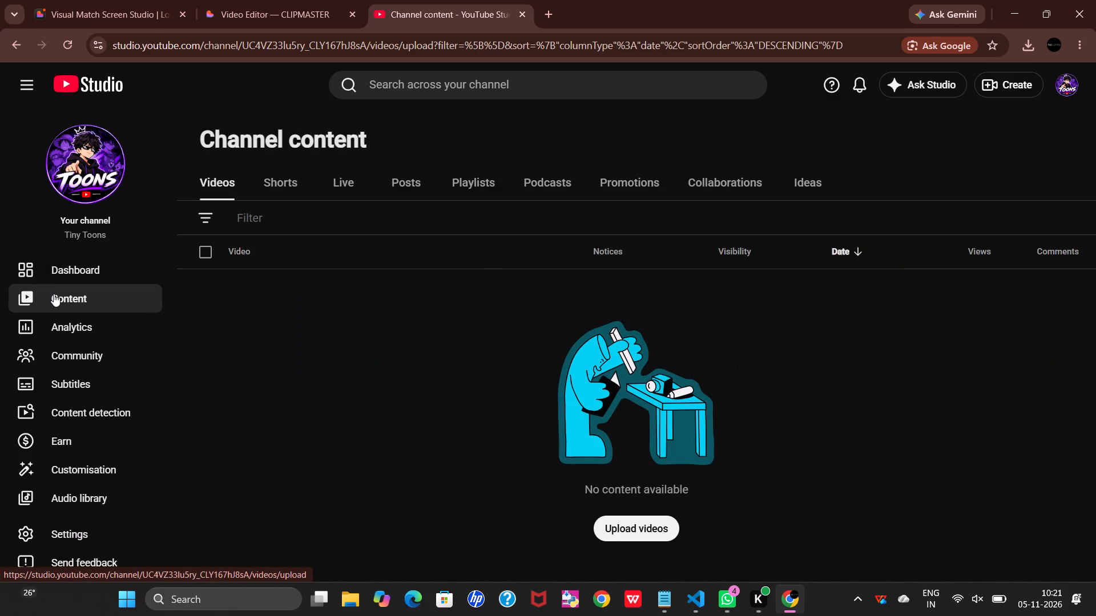
drag(249, 258, 279, 185)
click(279, 185)
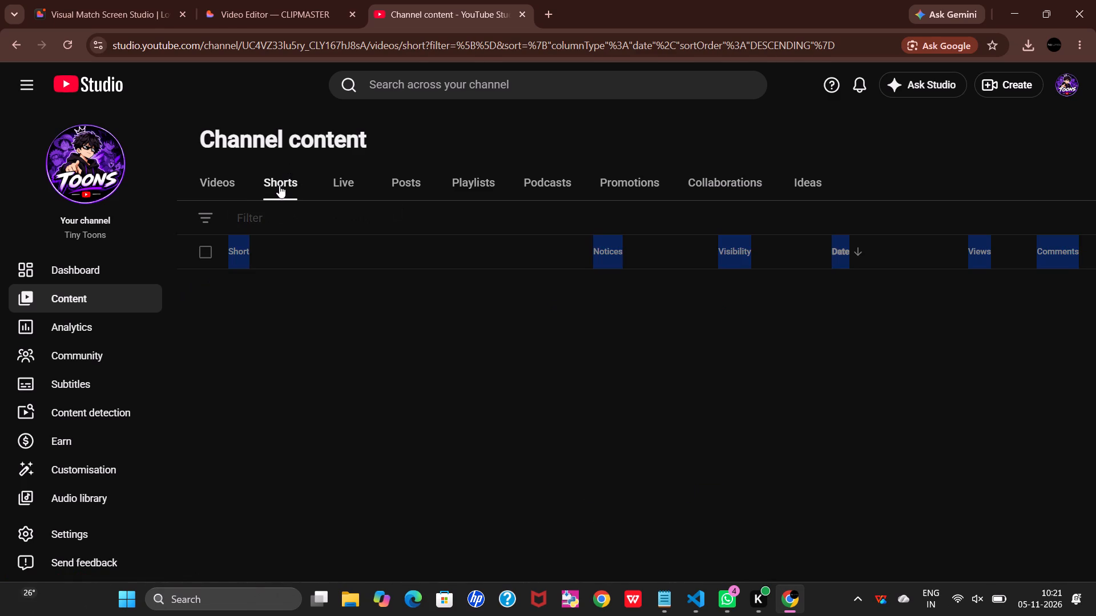
click(272, 420)
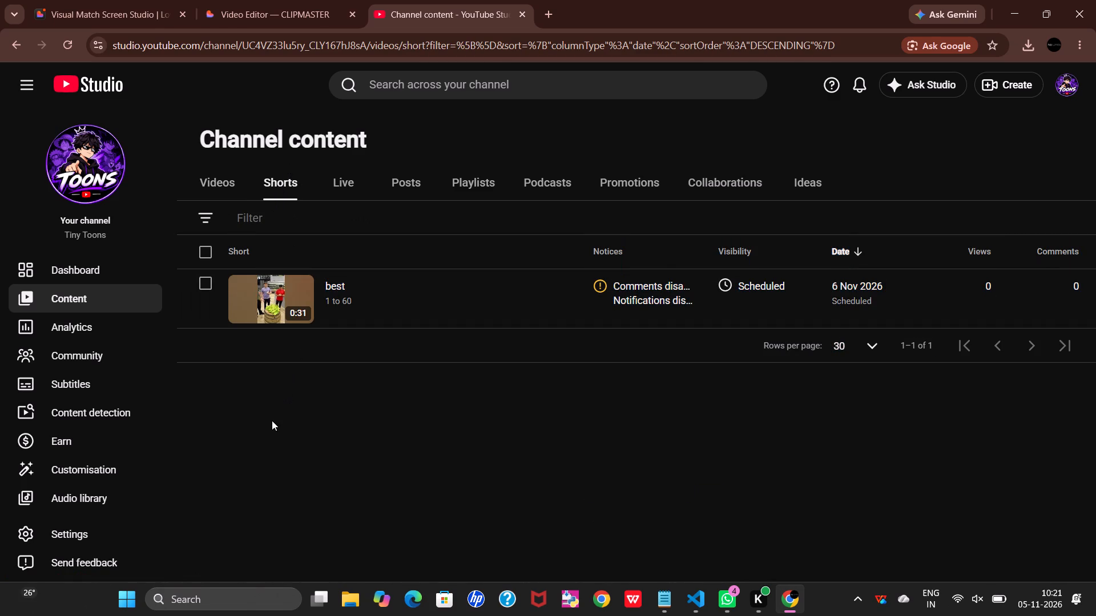
click(597, 283)
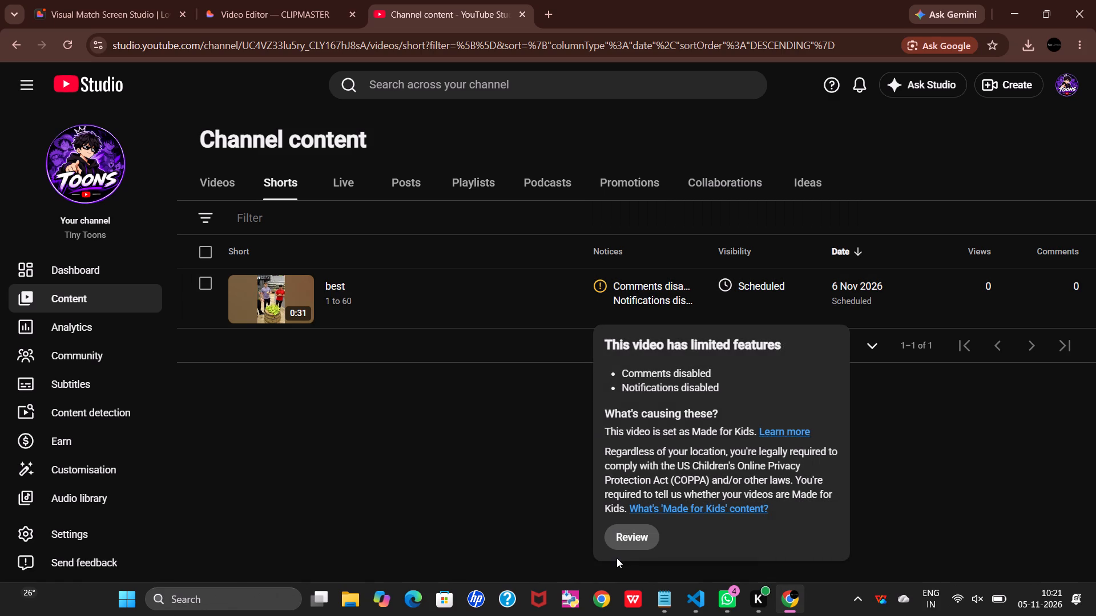
click(630, 540)
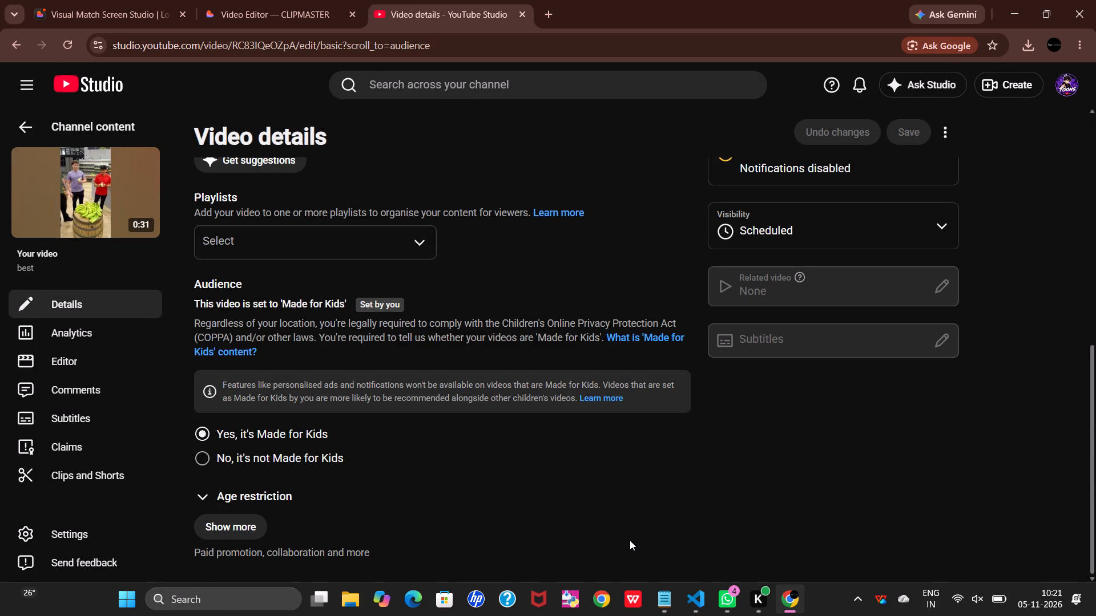
Review the notice on disabled comments and notifications, set the Short's audience to "No, it's not Made for Kids" and save.
scroll(806, 180, up, 1)
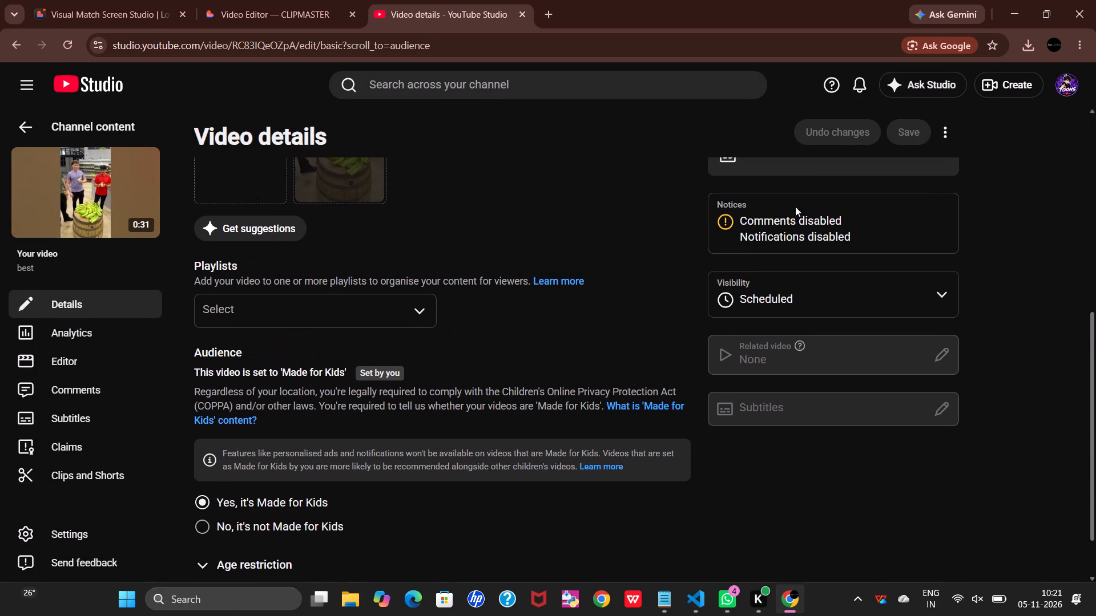
click(783, 230)
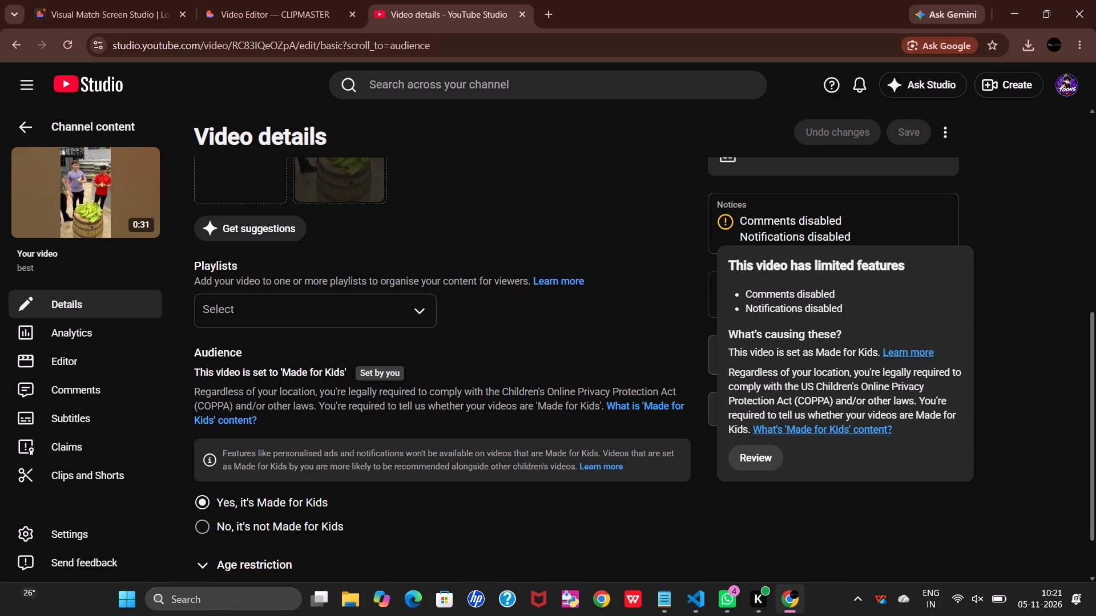
click(745, 450)
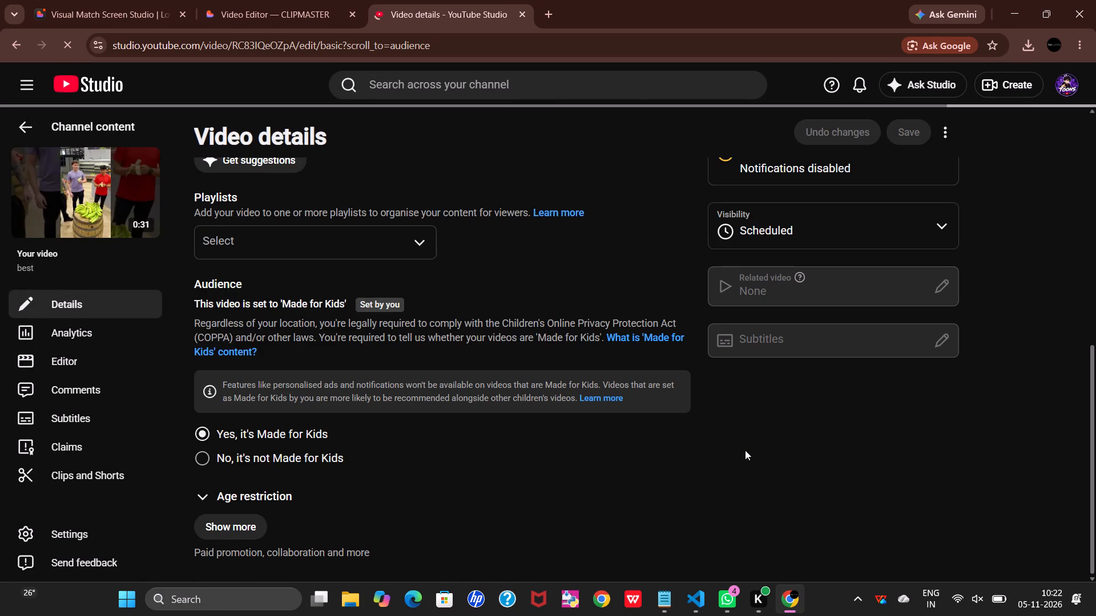
click(199, 455)
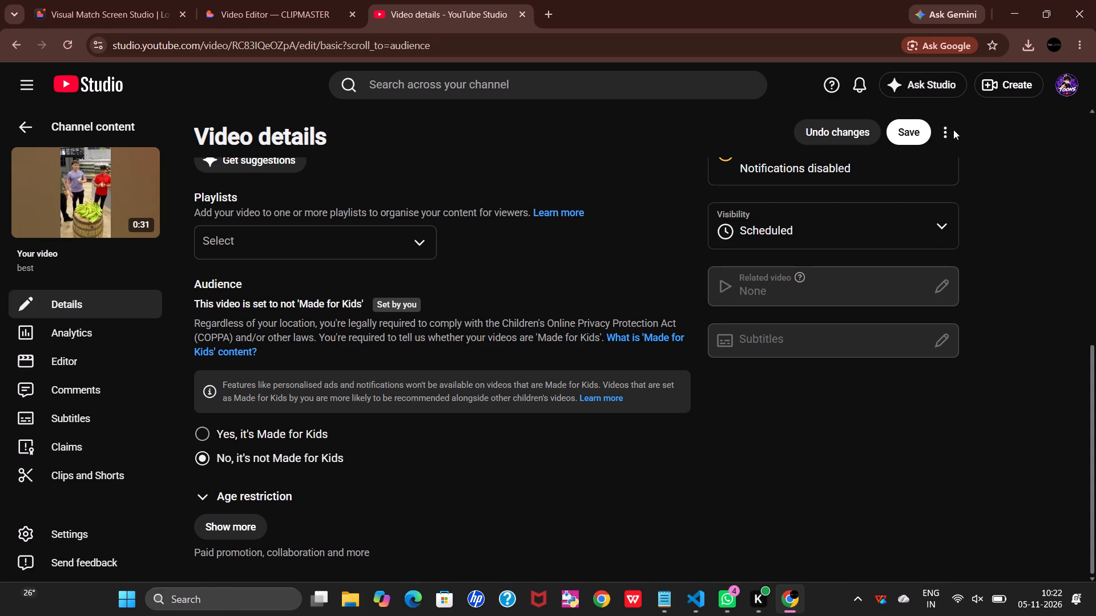
click(920, 140)
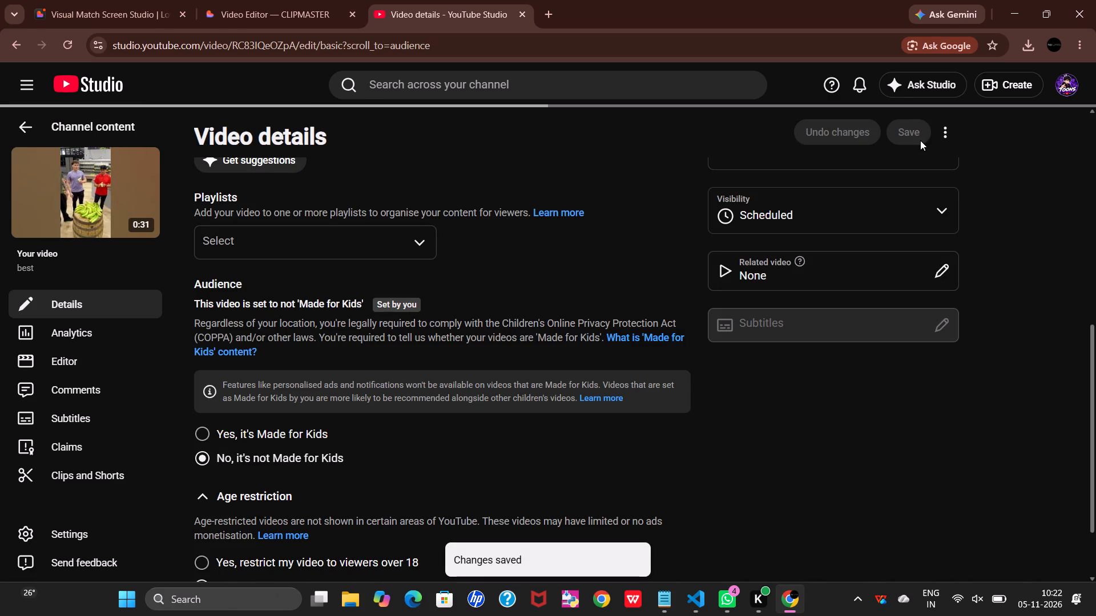
Look through the Short's details, examining the notices, visibility, audience and age restriction settings.
scroll(920, 140, up, 1)
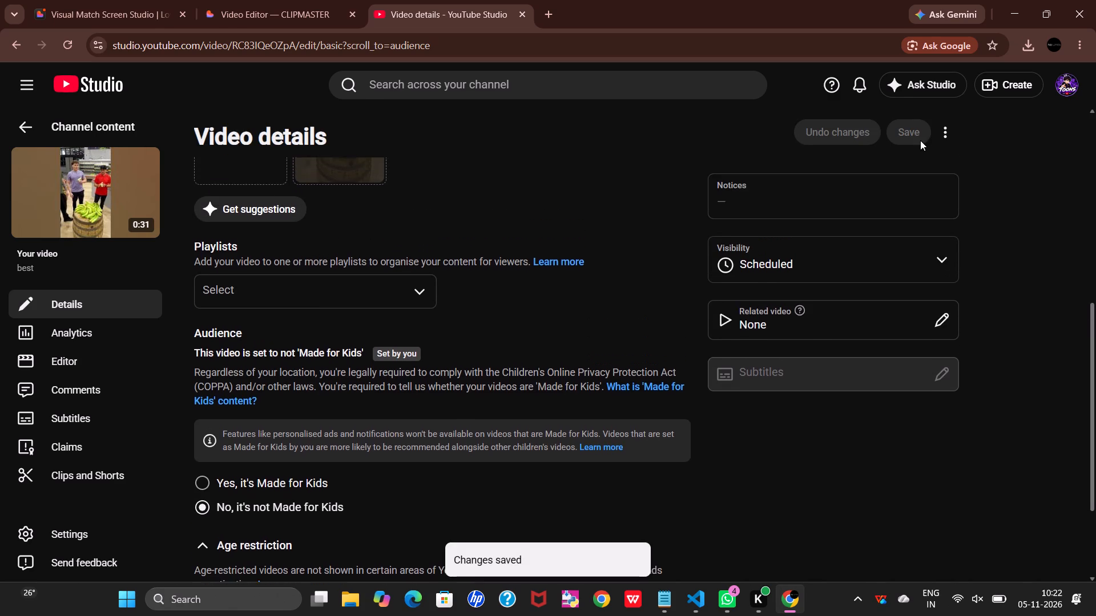
scroll(920, 140, up, 3)
scroll(920, 140, down, 1)
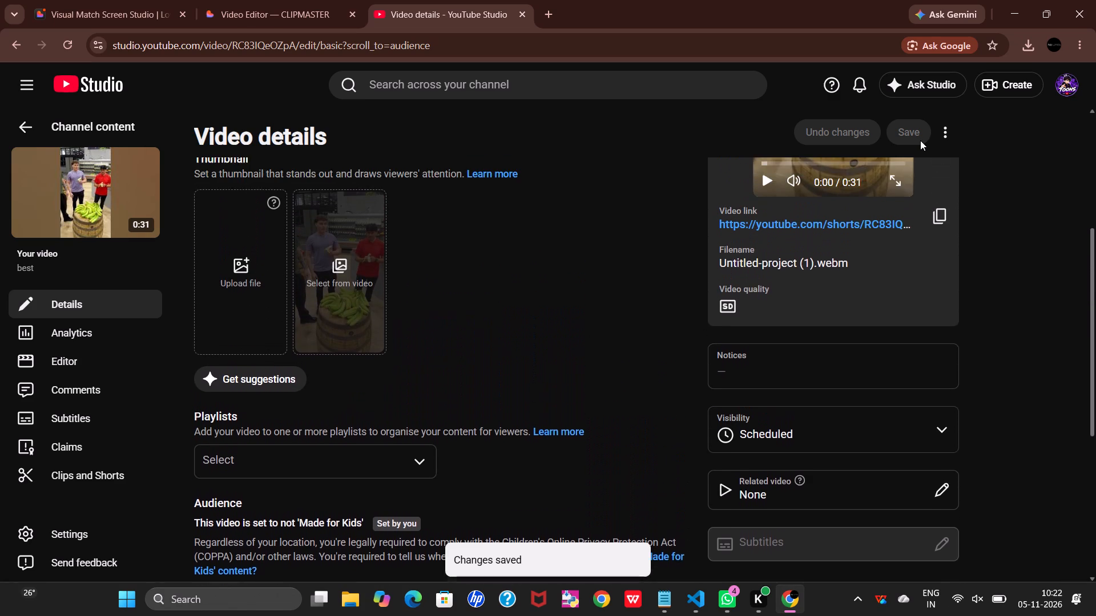
scroll(920, 140, down, 1)
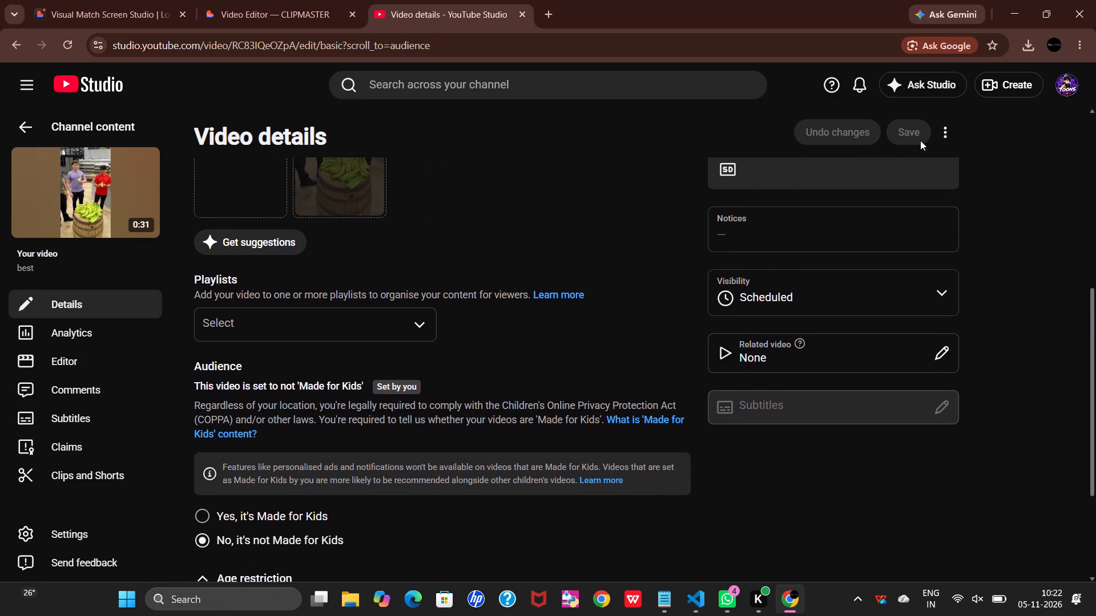
scroll(920, 140, down, 1)
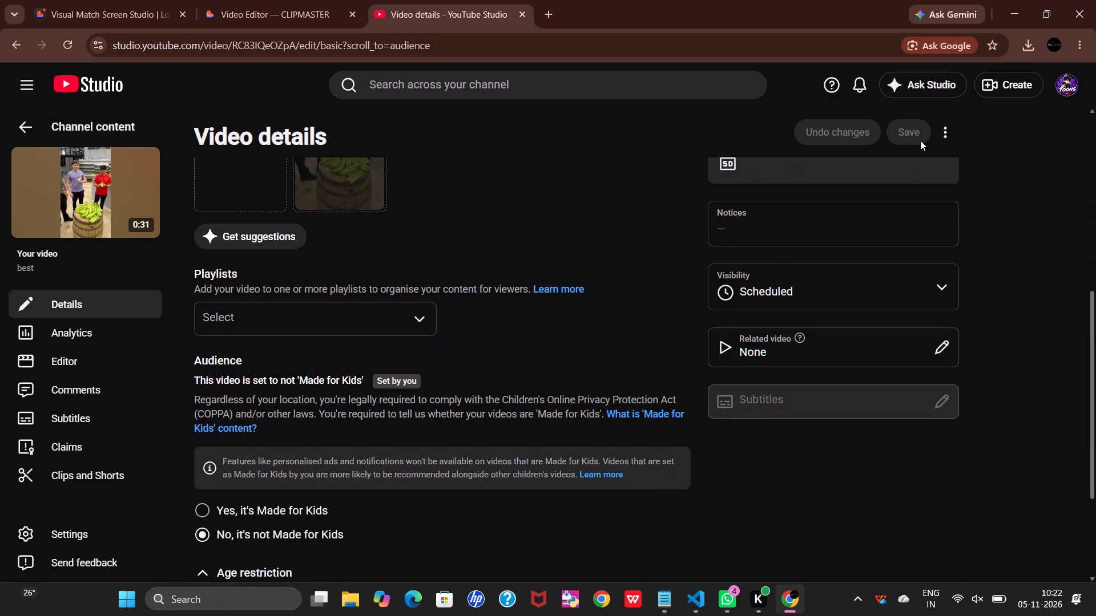
scroll(920, 140, down, 2)
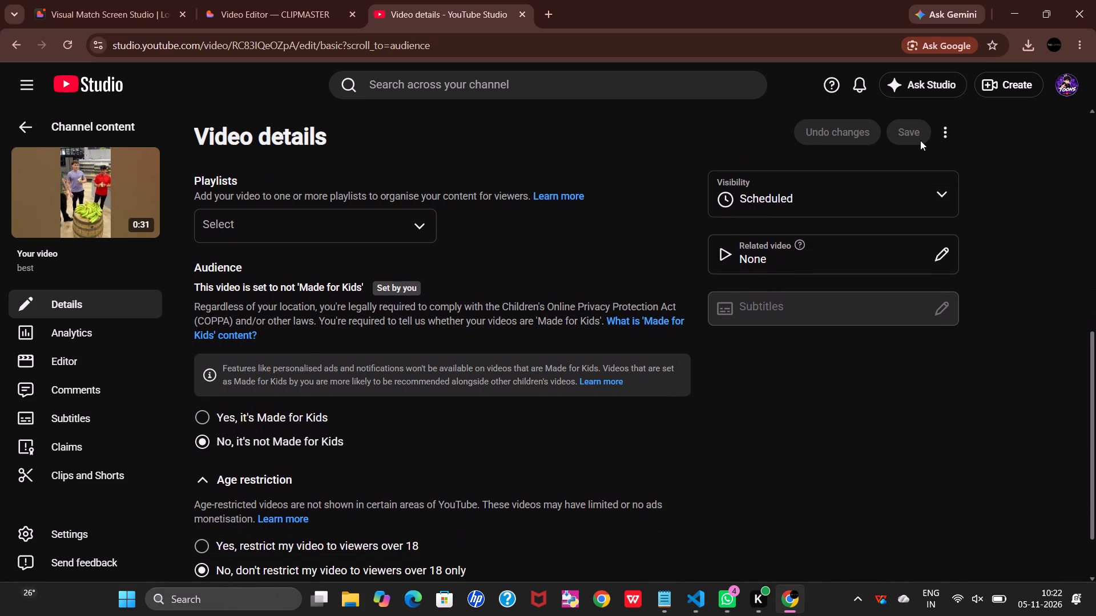
scroll(920, 140, down, 2)
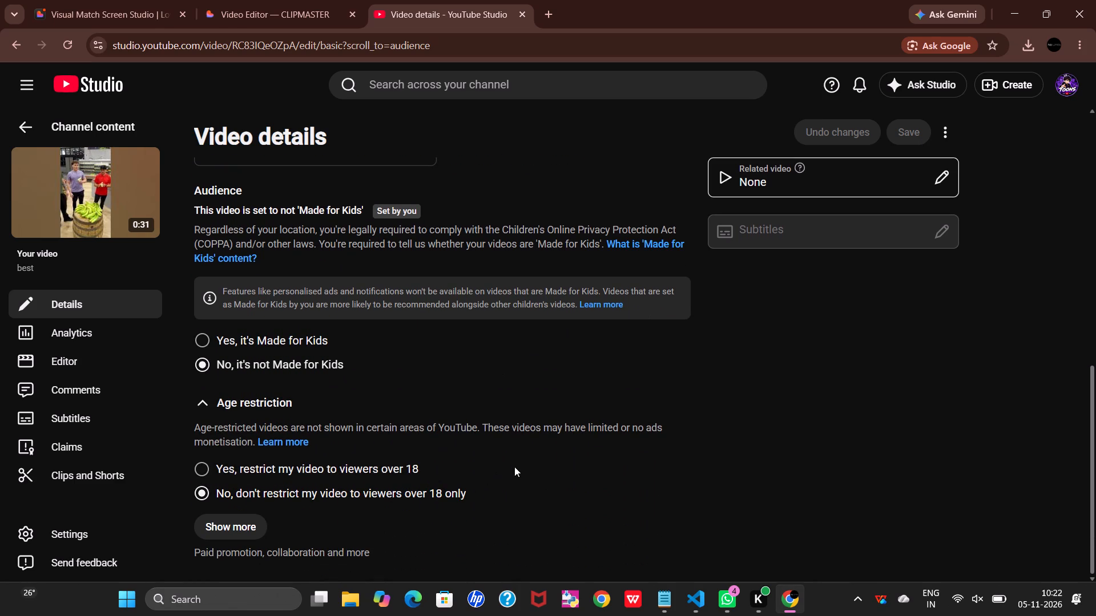
scroll(741, 390, down, 4)
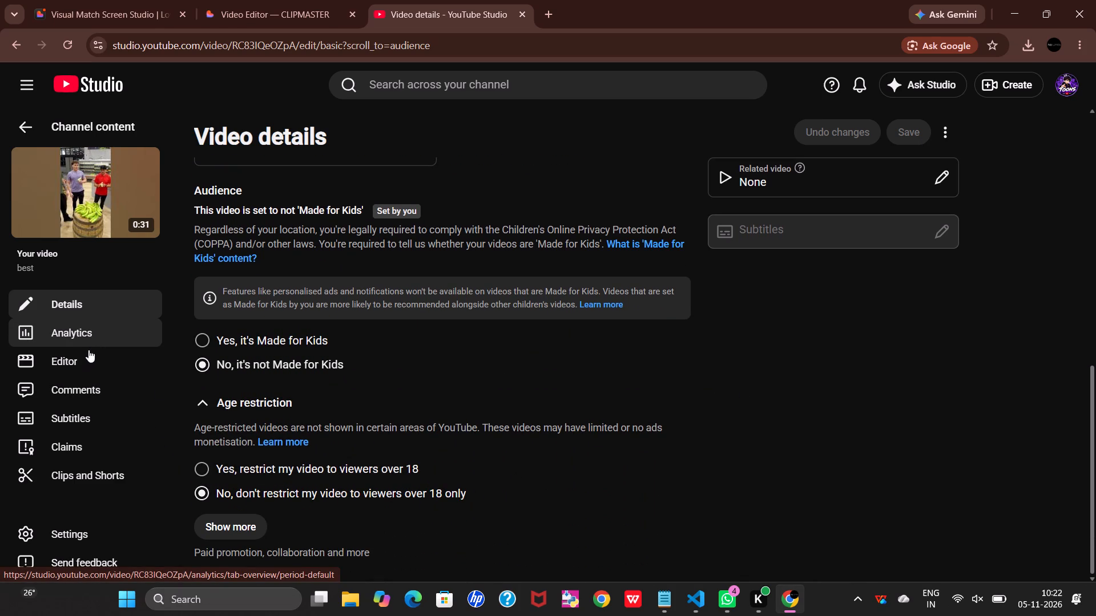
View the Short's analytics overview and go back to the channel content.
click(107, 336)
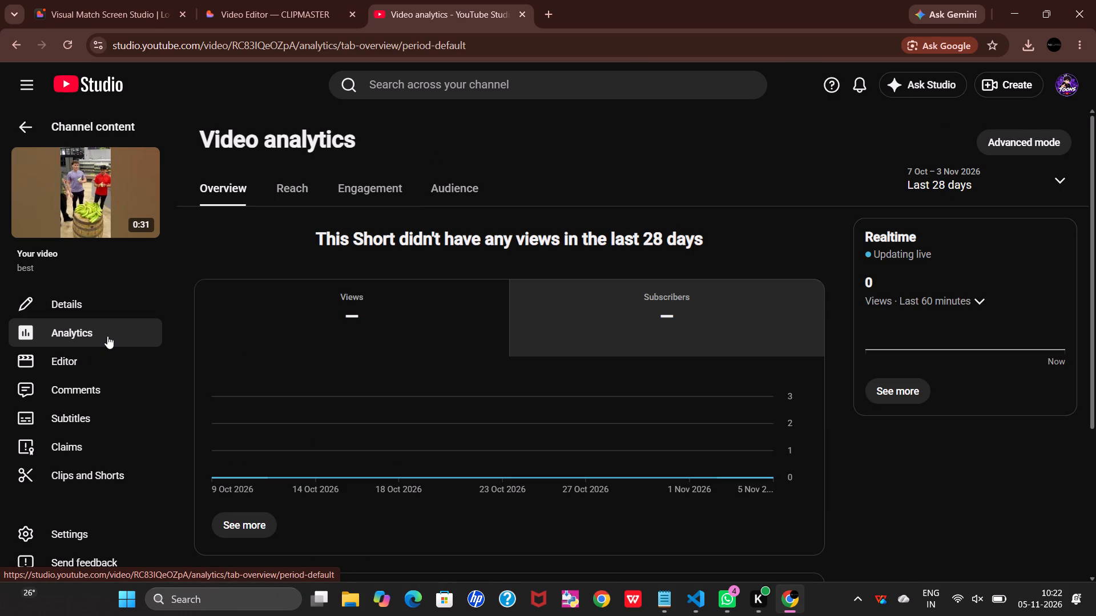
click(20, 128)
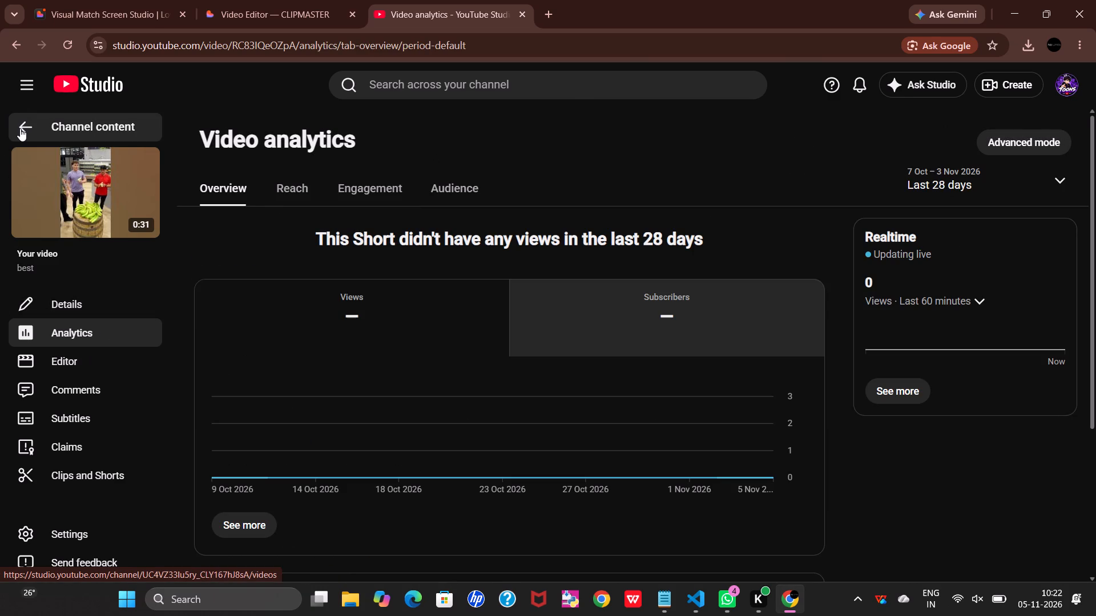
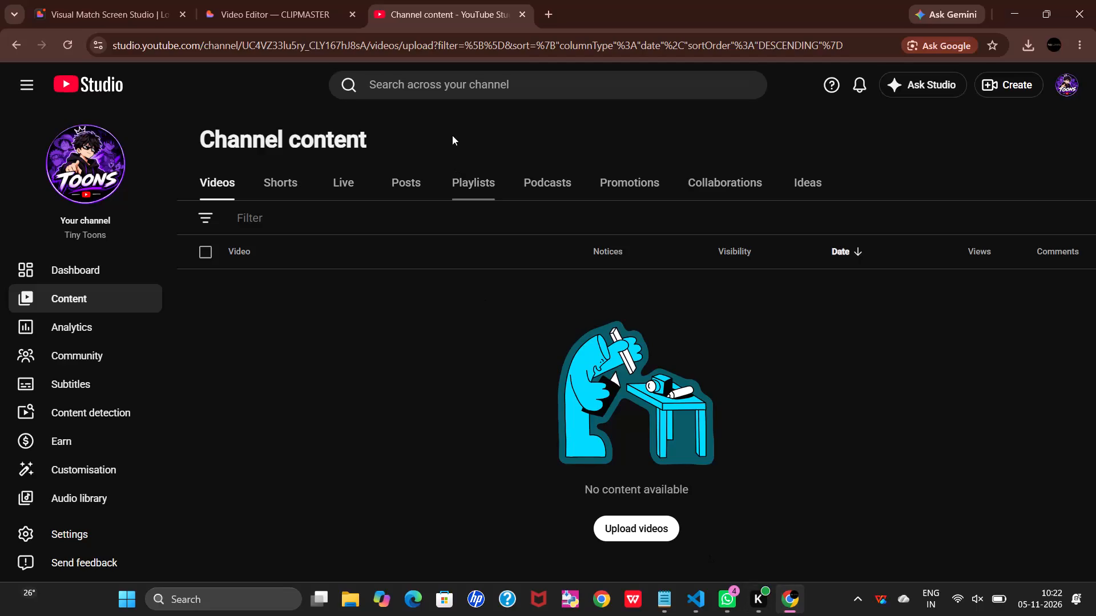
Switch to CLIPMASTER, view its YouTube to Clips page and return to the dashboard.
click(264, 10)
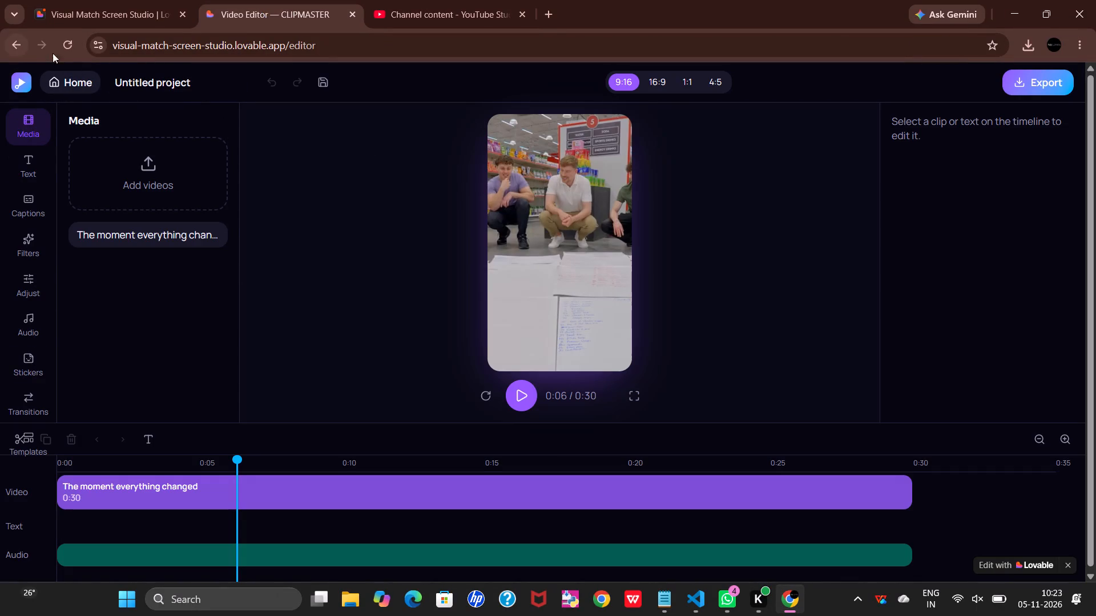
click(74, 78)
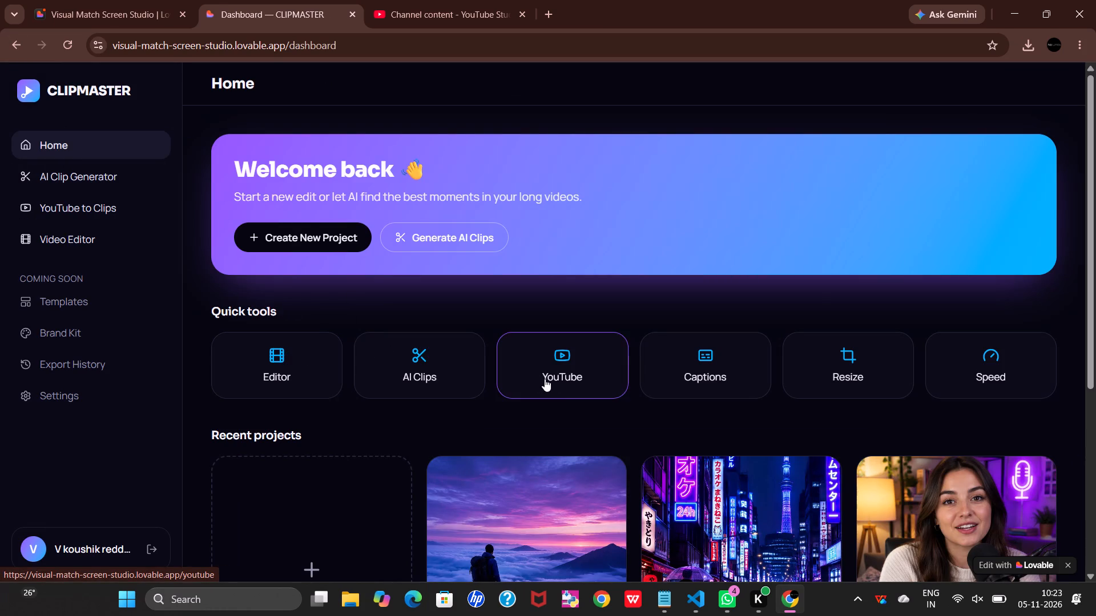
click(567, 380)
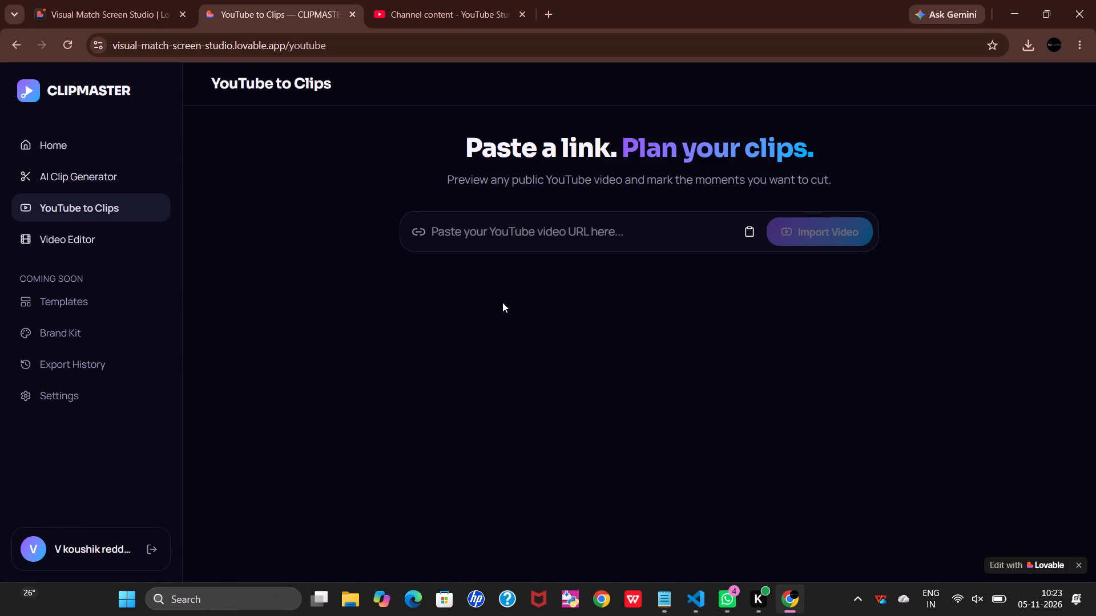
drag(502, 302, 541, 355)
click(115, 140)
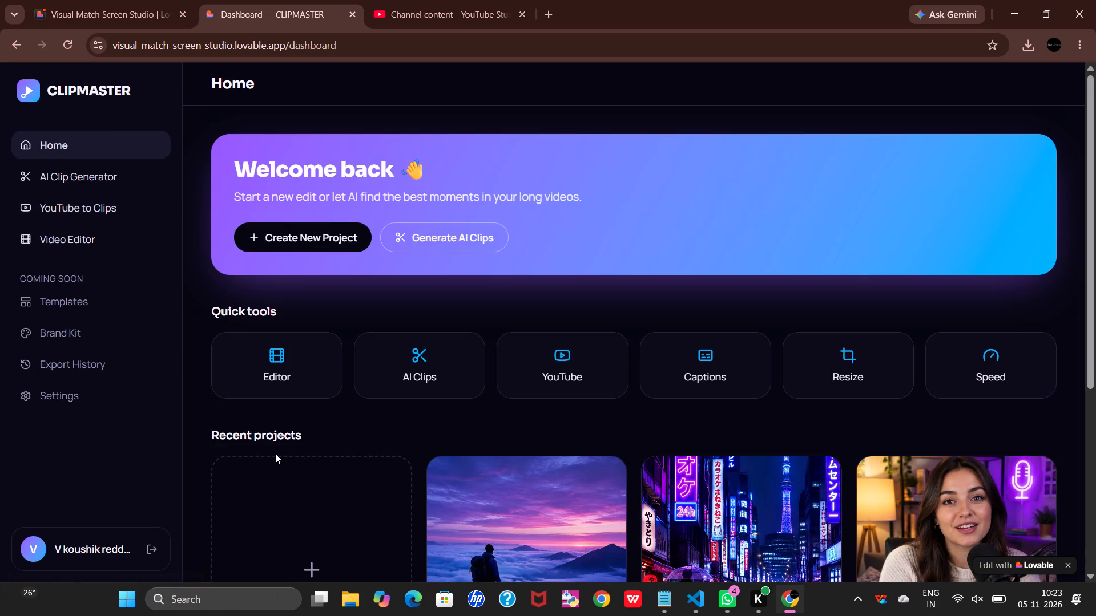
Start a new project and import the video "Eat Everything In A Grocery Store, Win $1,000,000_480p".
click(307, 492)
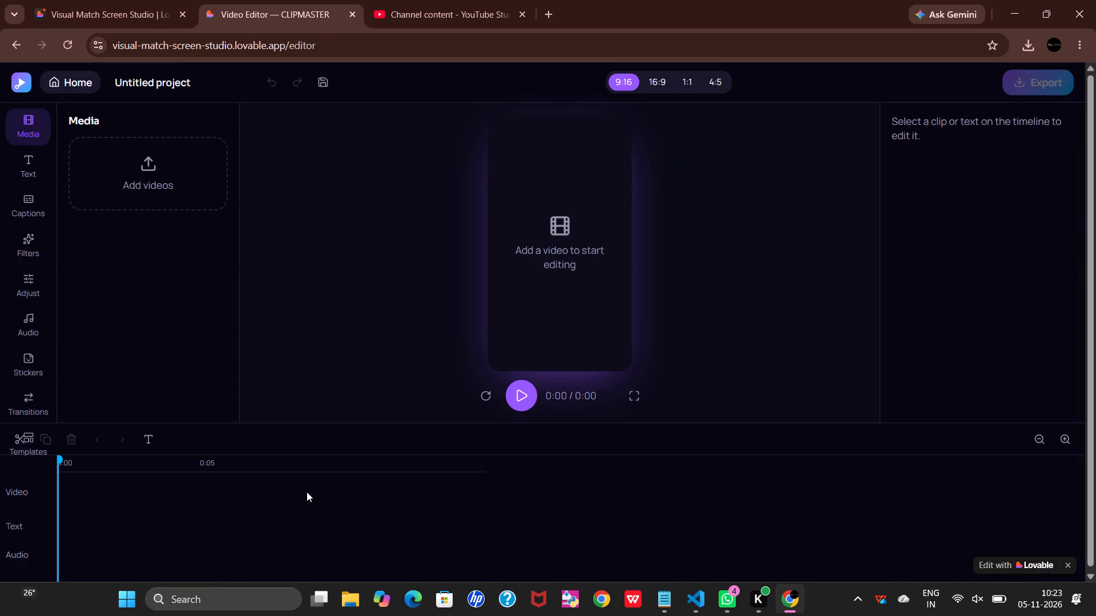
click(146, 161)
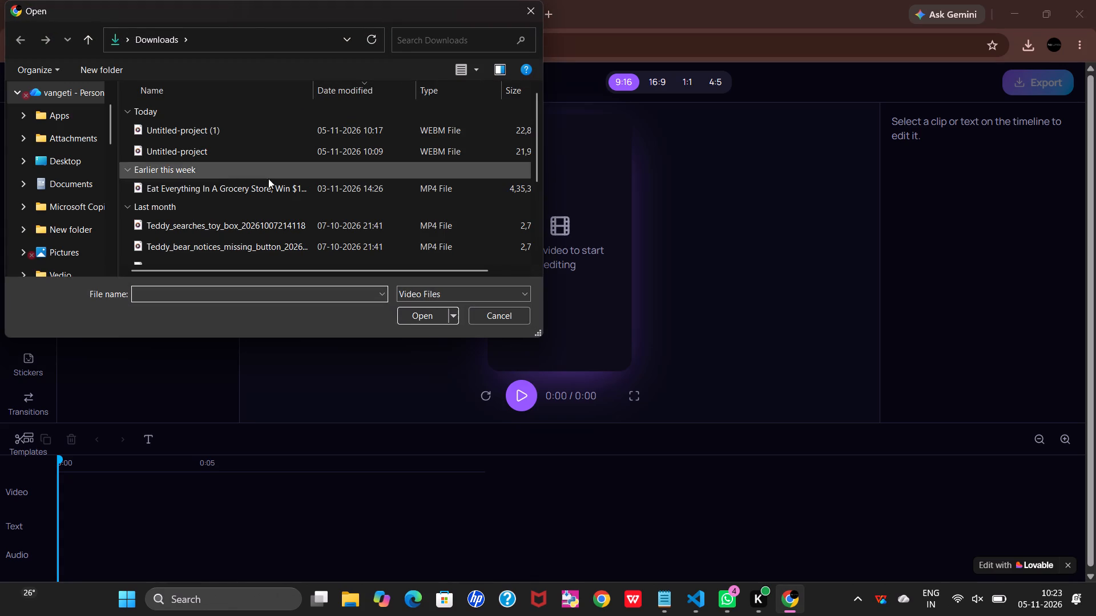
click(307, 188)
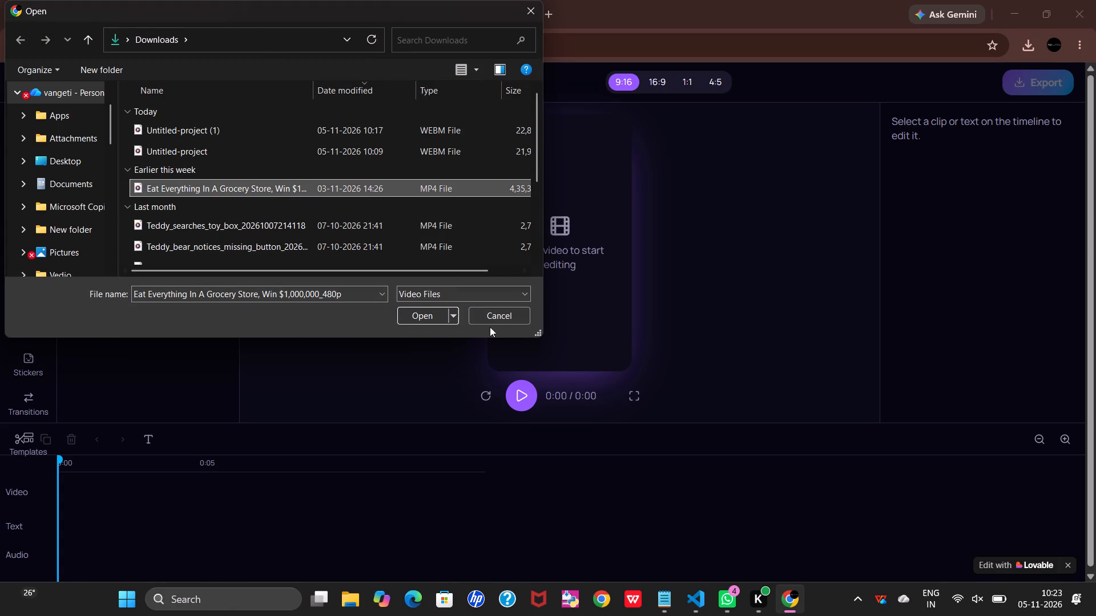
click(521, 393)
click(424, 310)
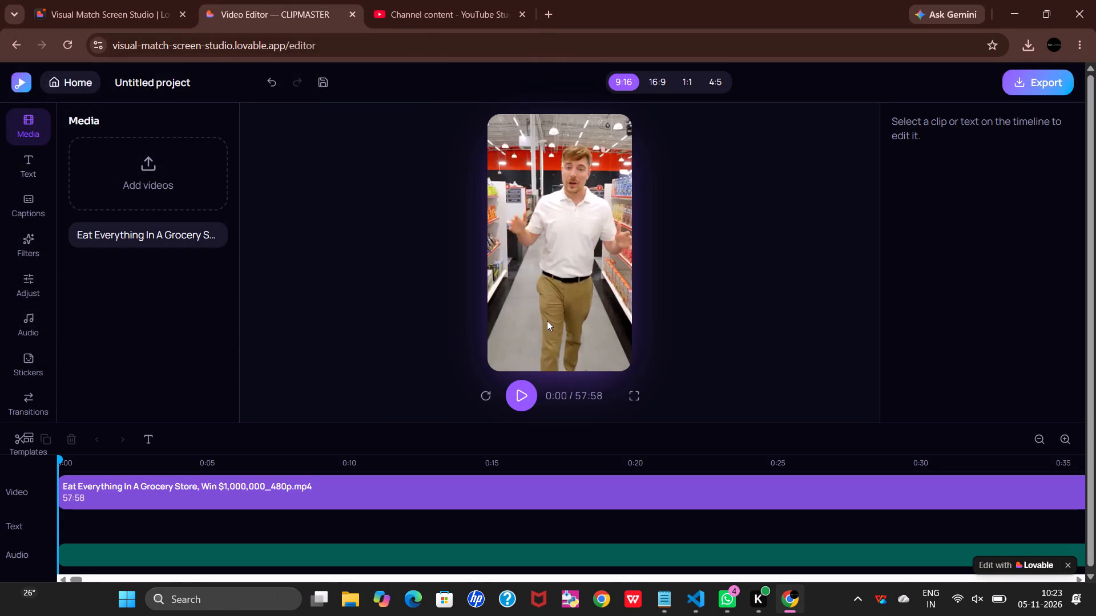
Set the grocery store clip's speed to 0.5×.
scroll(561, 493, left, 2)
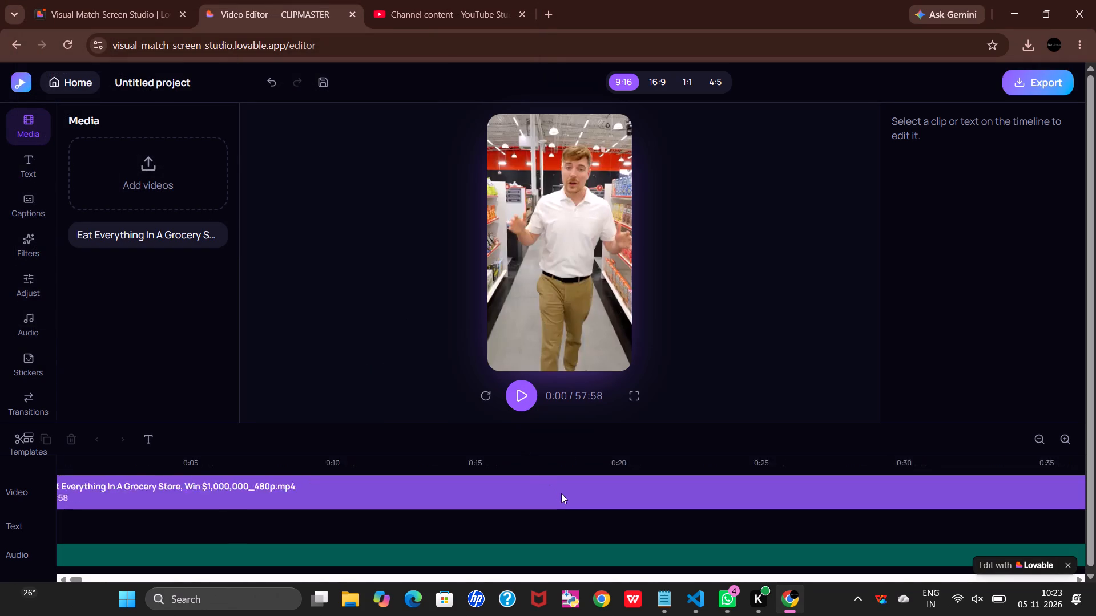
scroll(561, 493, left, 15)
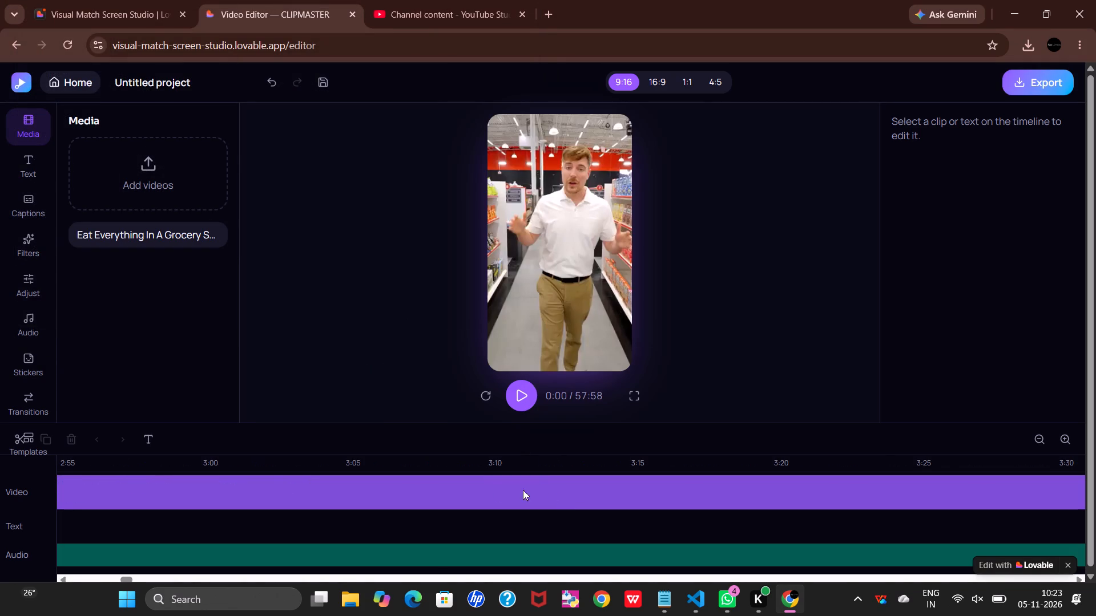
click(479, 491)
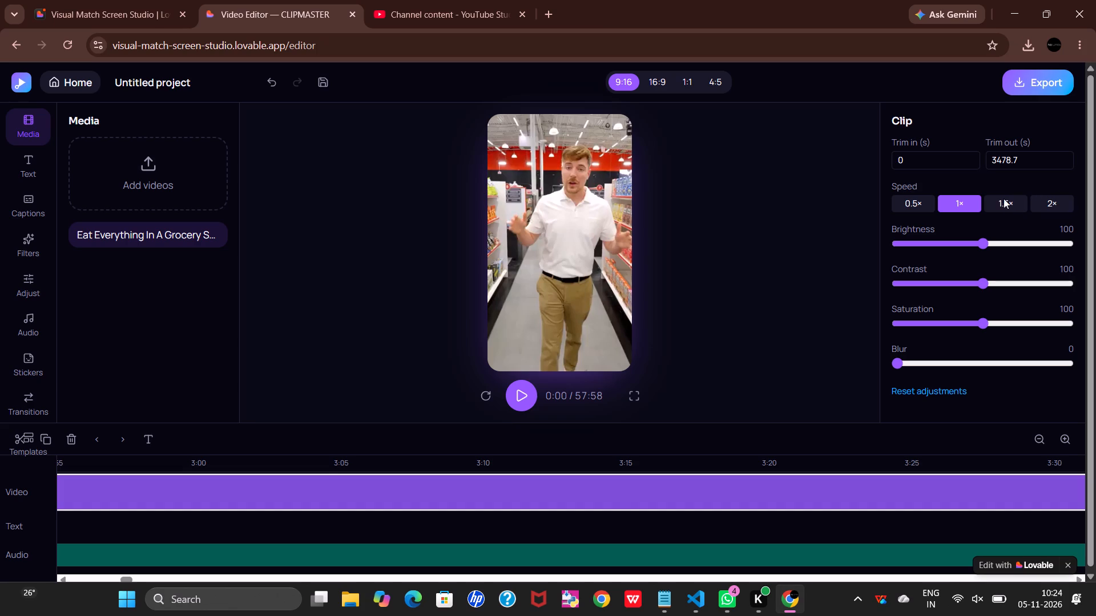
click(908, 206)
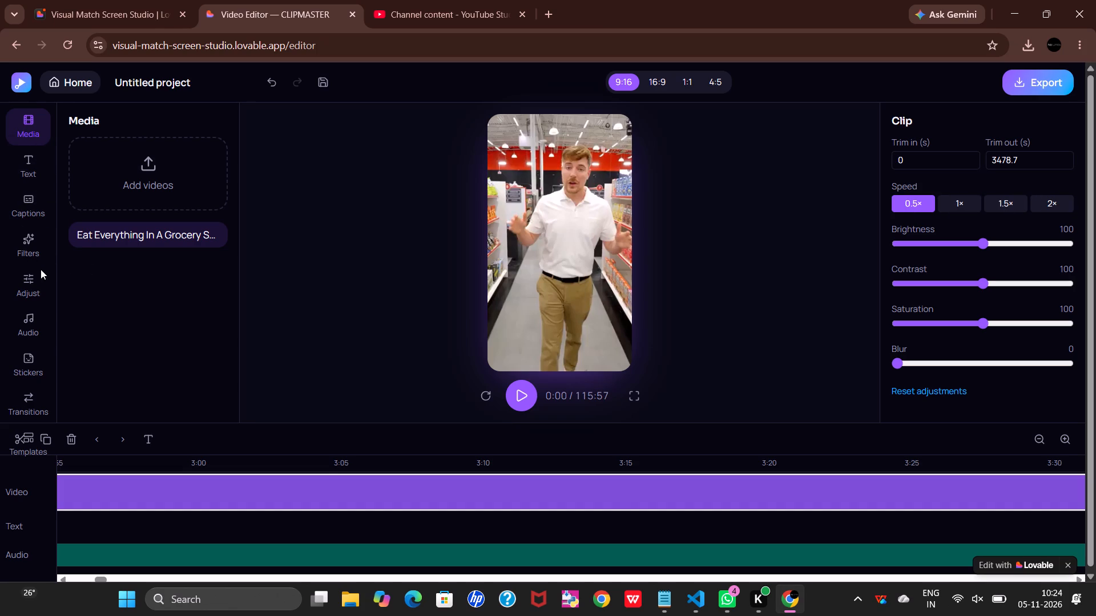
View the caption options and leave the project for the dashboard.
click(29, 198)
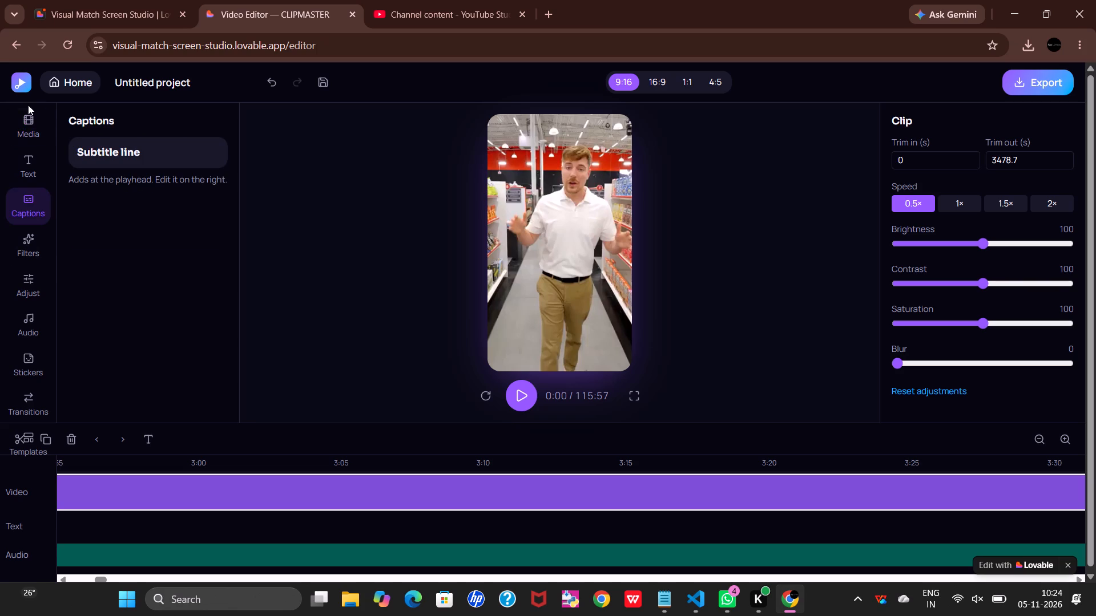
click(30, 122)
click(75, 77)
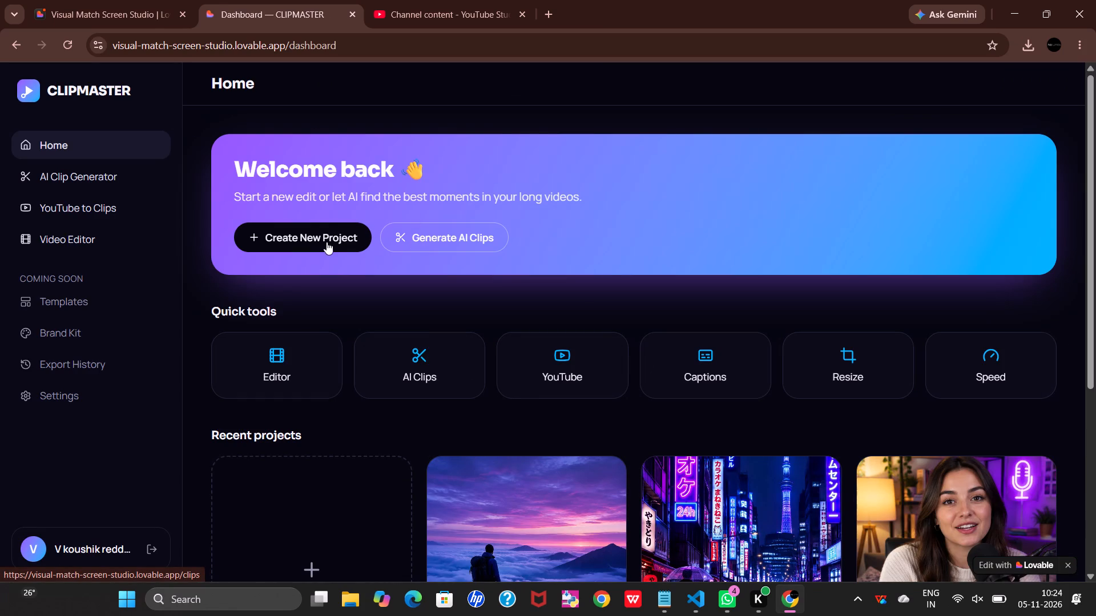
Open a blank project, return to the dashboard and look through its quick tools and recent projects.
click(320, 245)
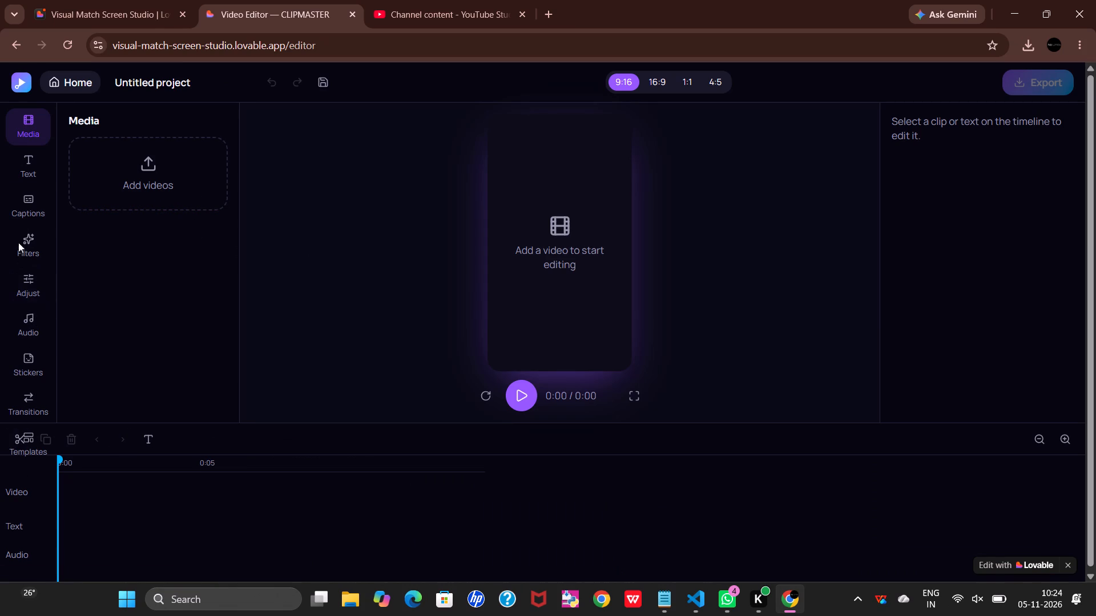
click(68, 78)
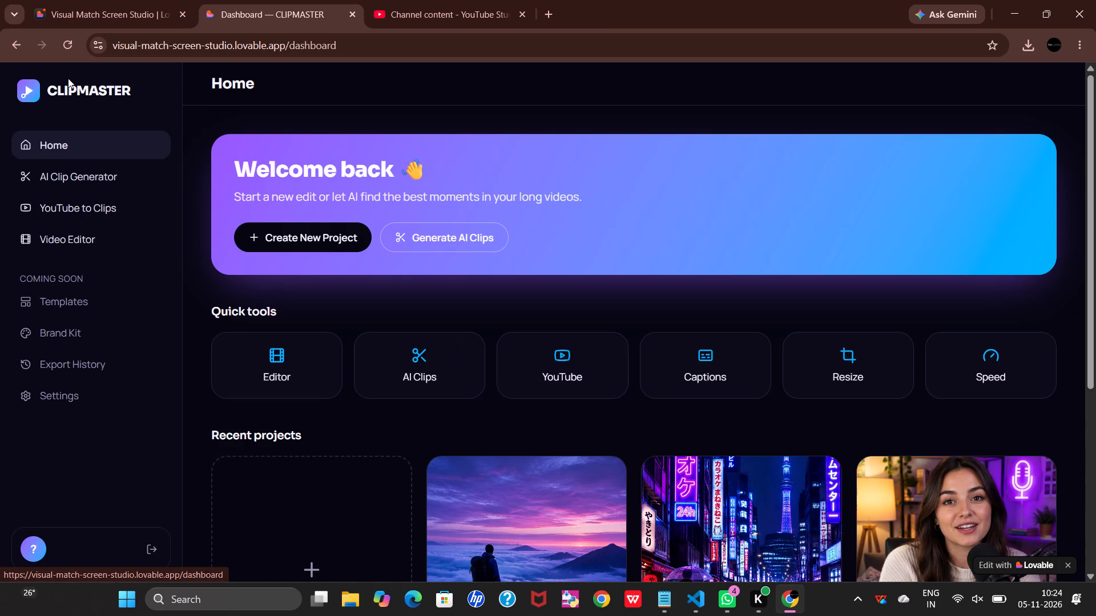
scroll(293, 473, down, 8)
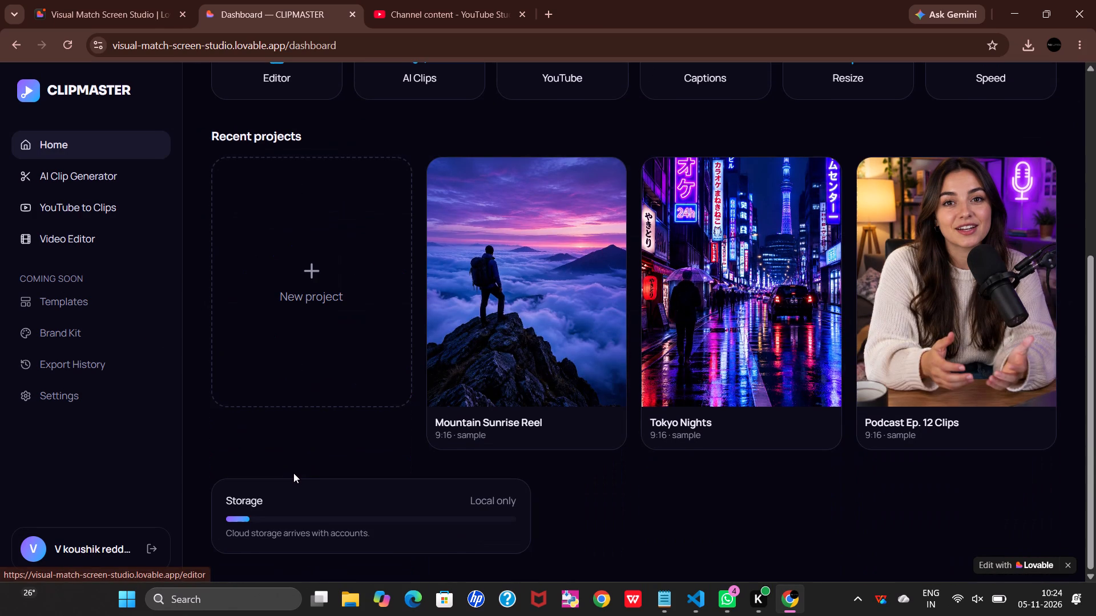
scroll(293, 473, down, 1)
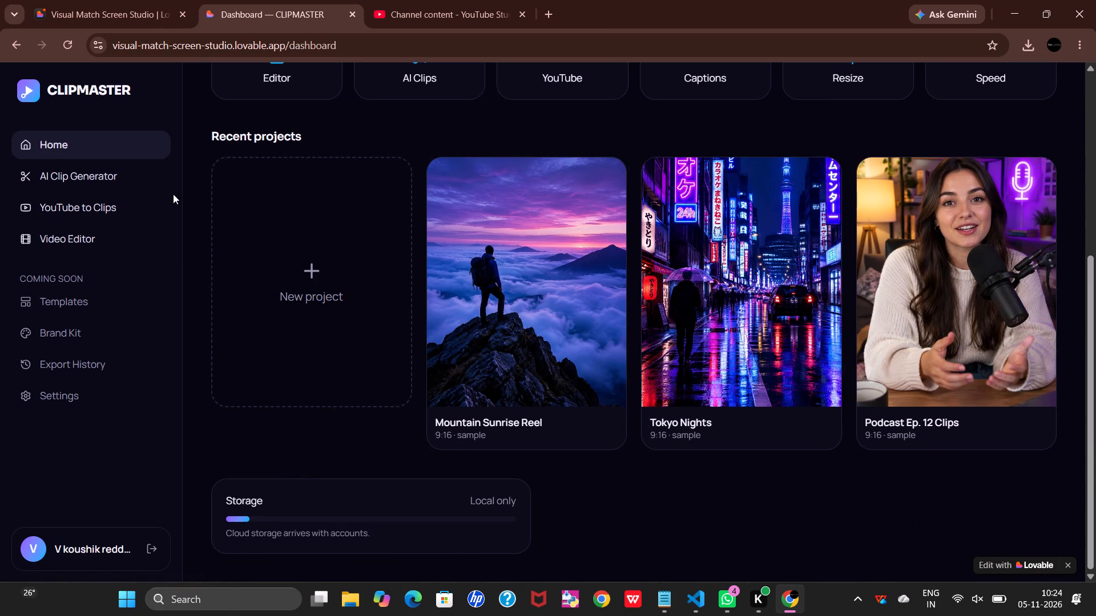
scroll(184, 177, up, 3)
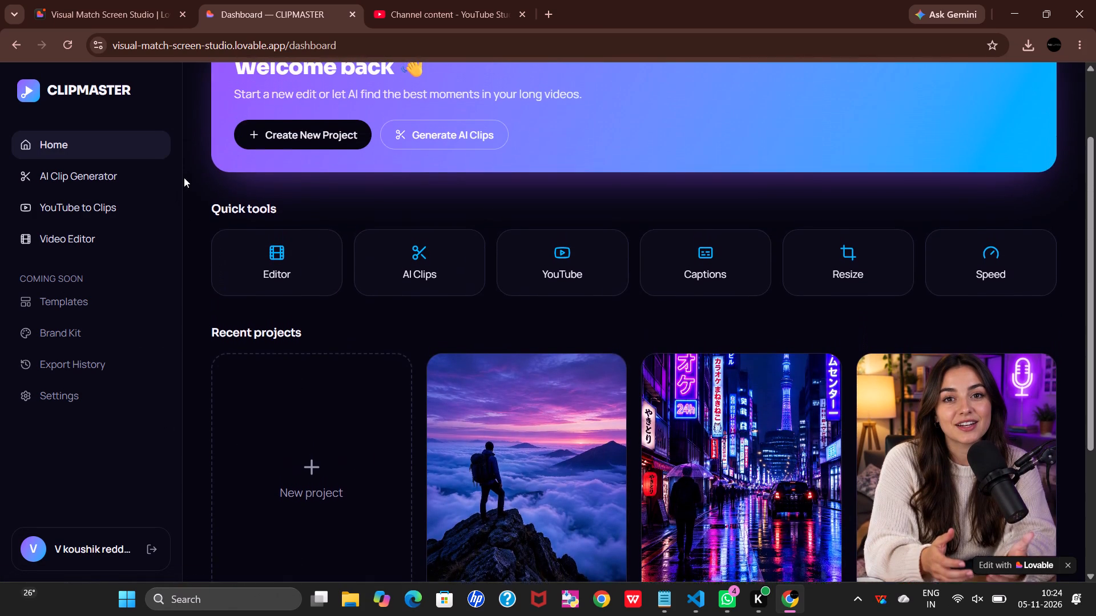
scroll(184, 177, up, 1)
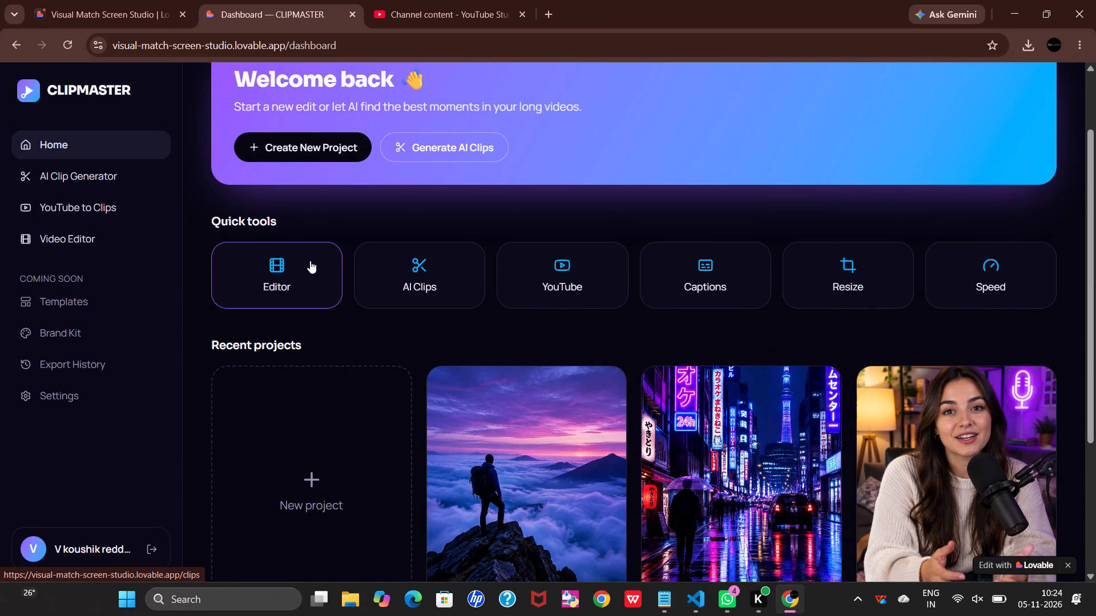
Open the video editor, try the 16:9, 1:1 and 4:5 aspect ratios, and set the project to 9:16.
click(307, 261)
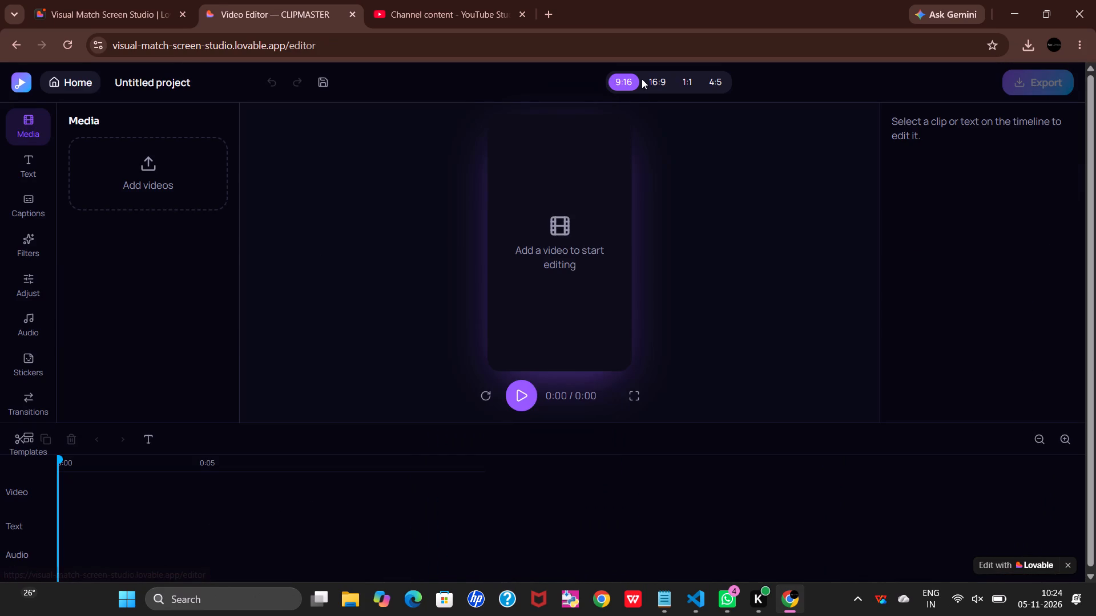
click(659, 80)
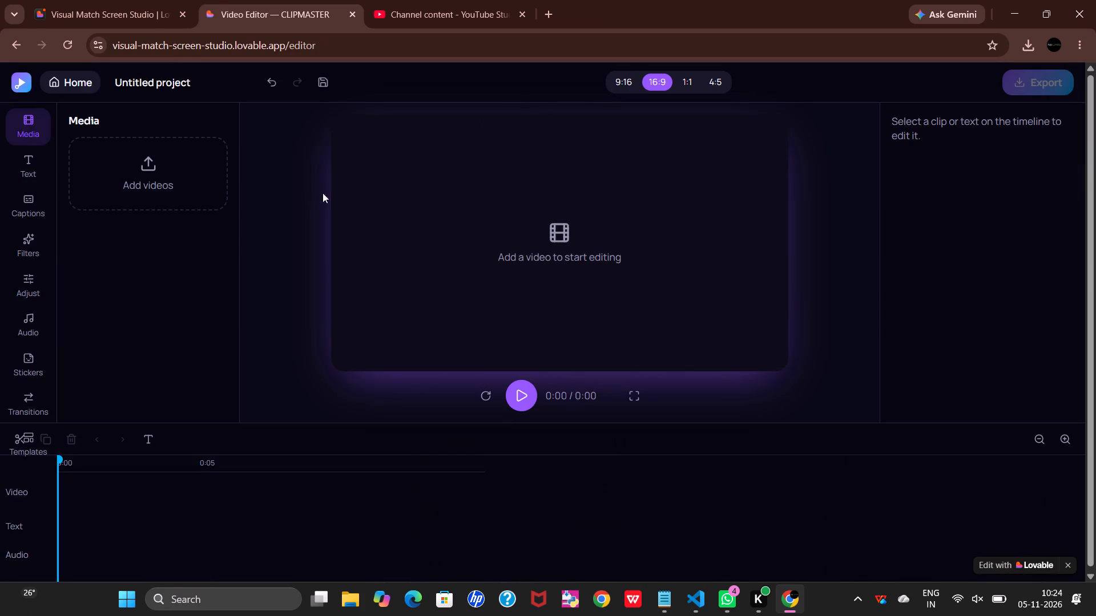
click(622, 82)
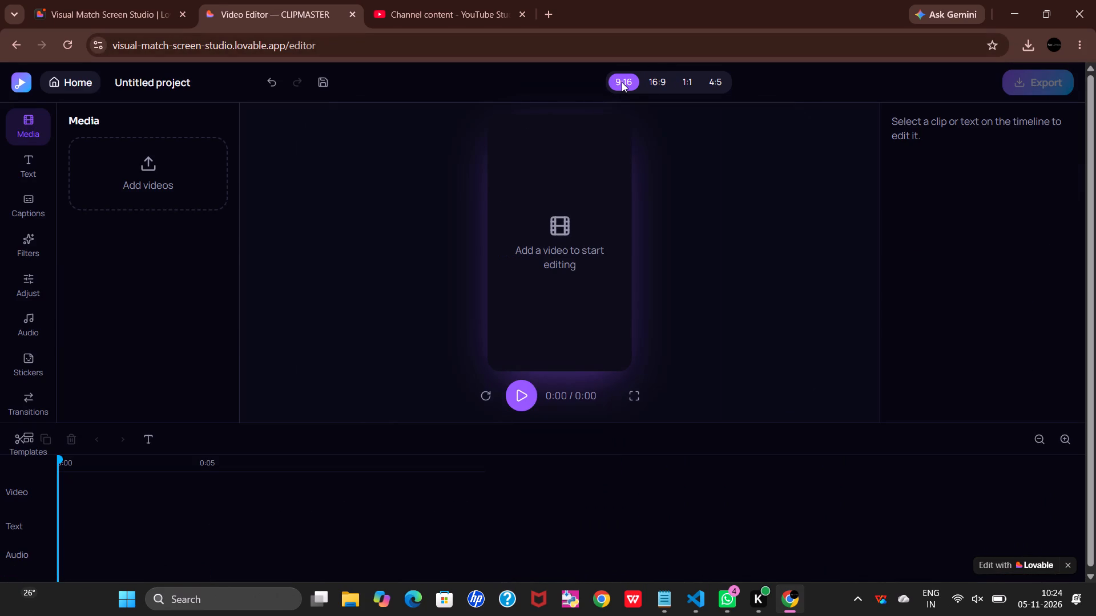
click(690, 81)
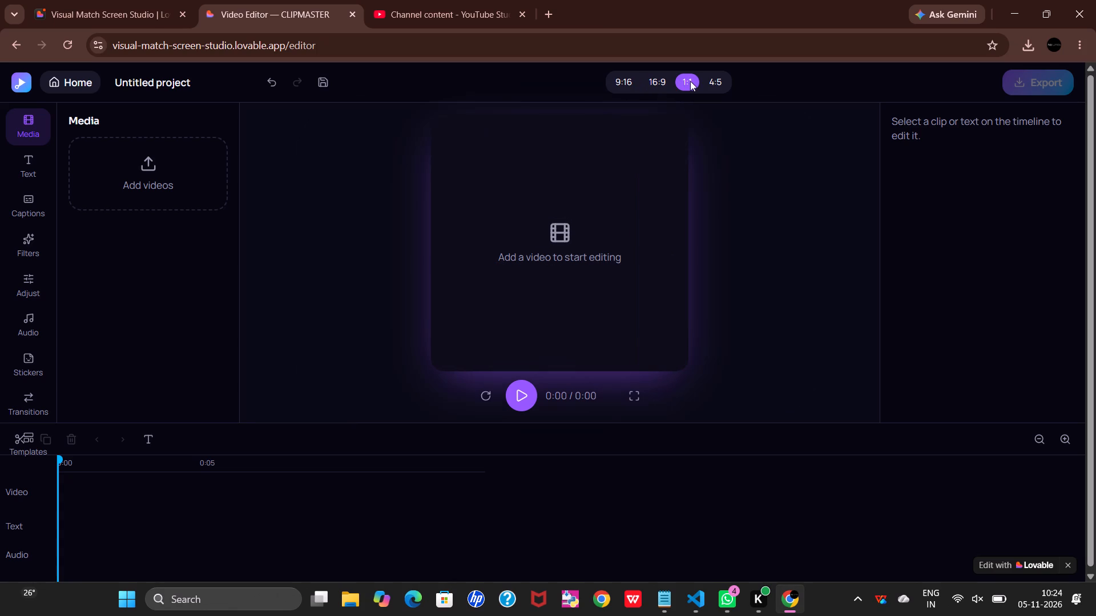
click(713, 81)
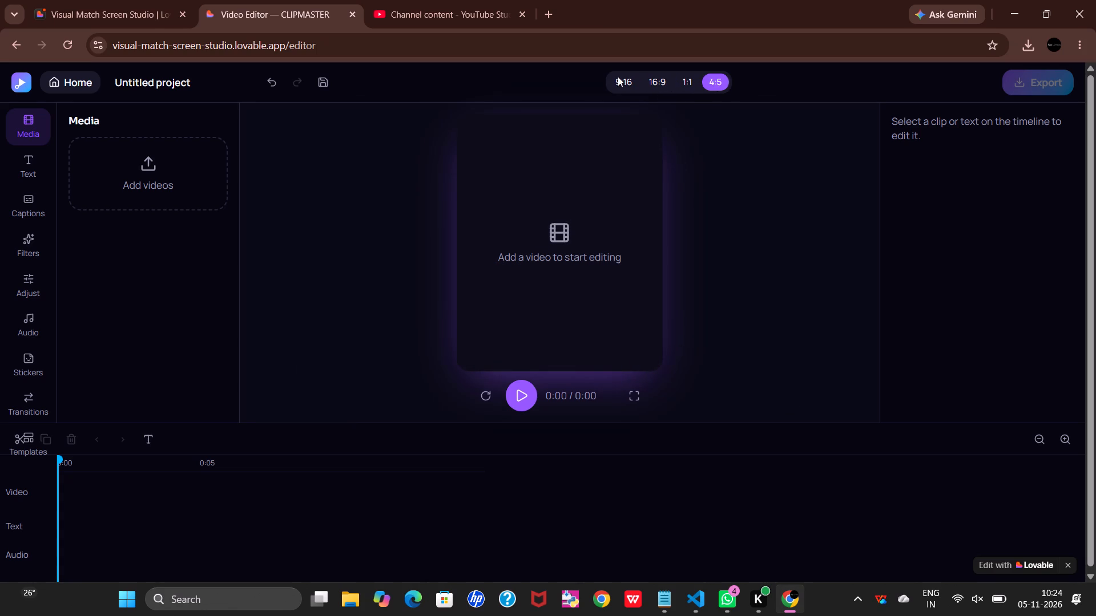
click(628, 80)
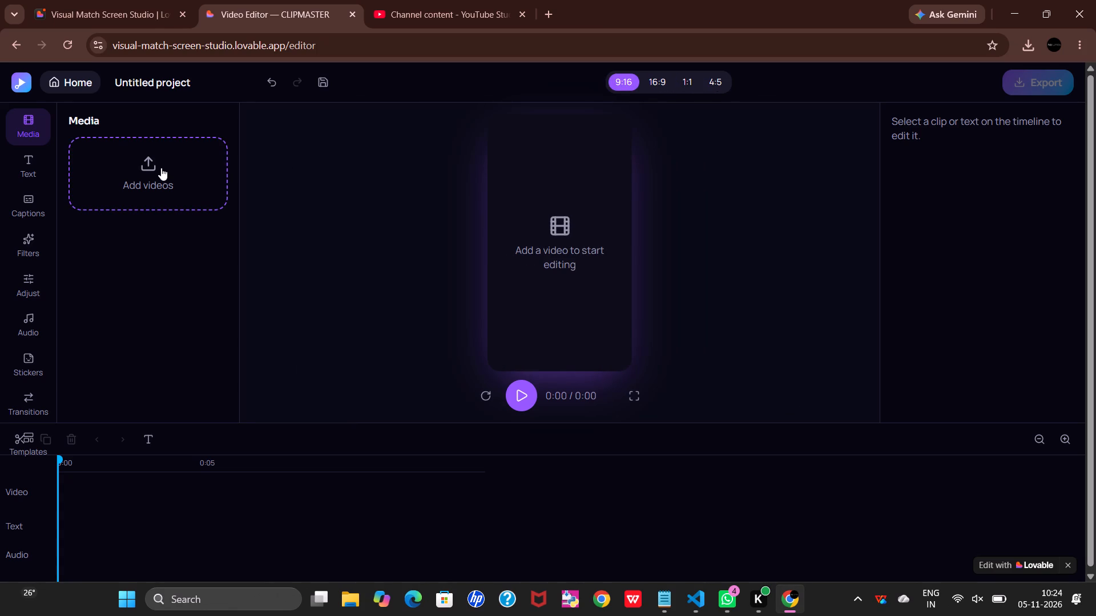
Import the video "Eat Everything In A Grocery Store, Win $1,000,000_480p" into the project.
click(161, 168)
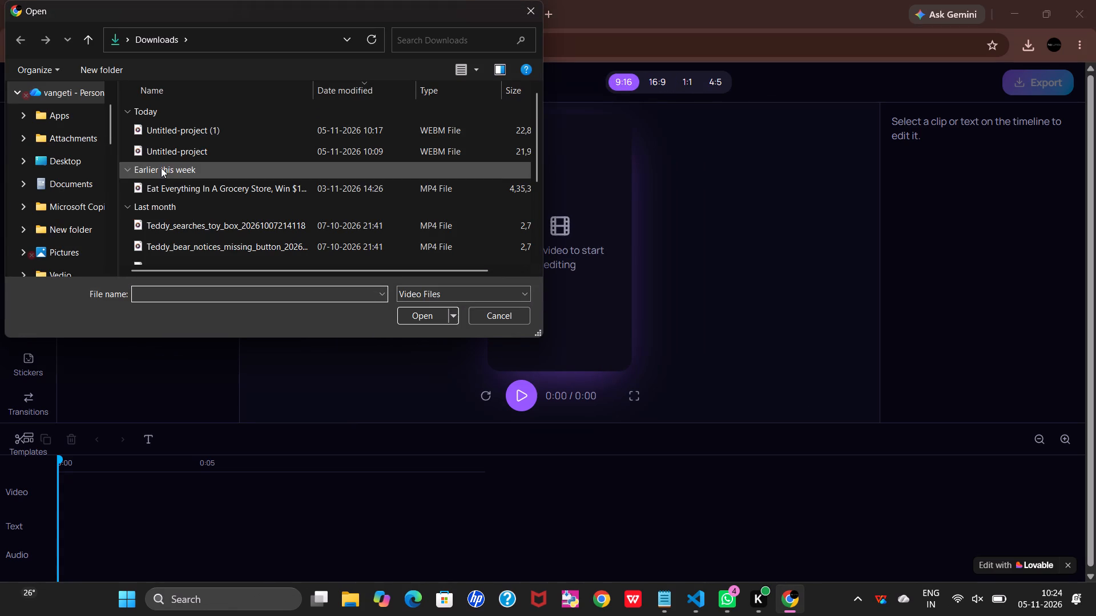
click(207, 183)
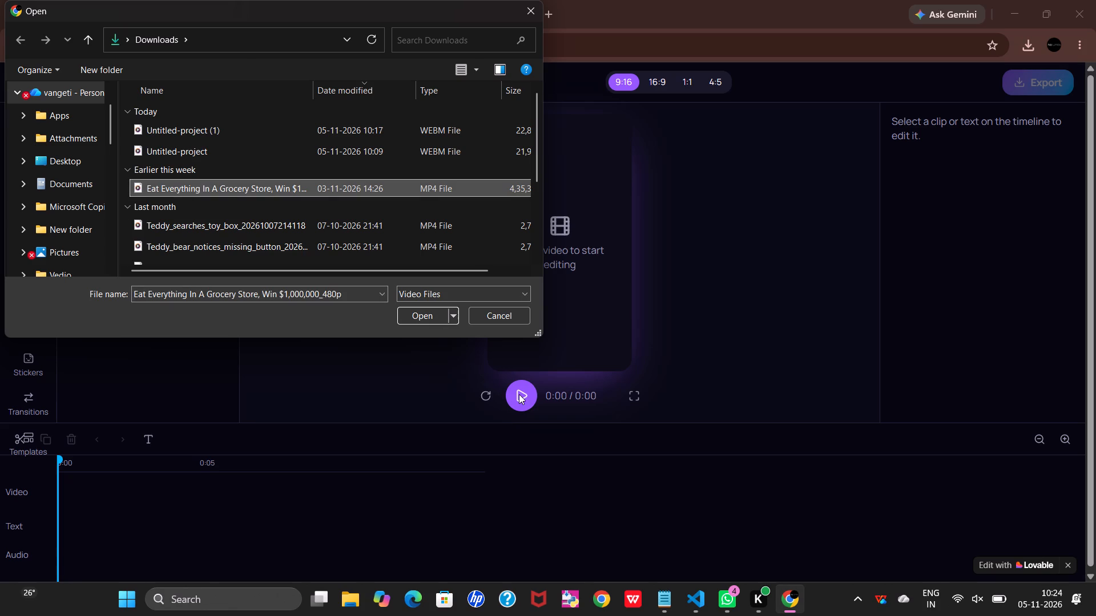
click(426, 309)
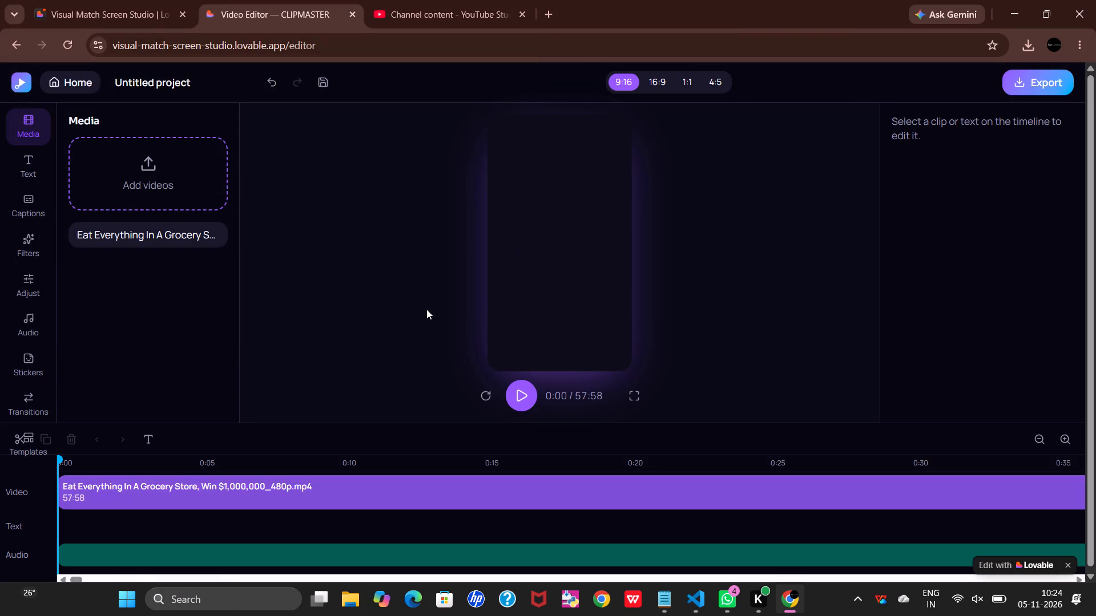
Split the grocery store video clip on the timeline at about 0:05.
click(448, 494)
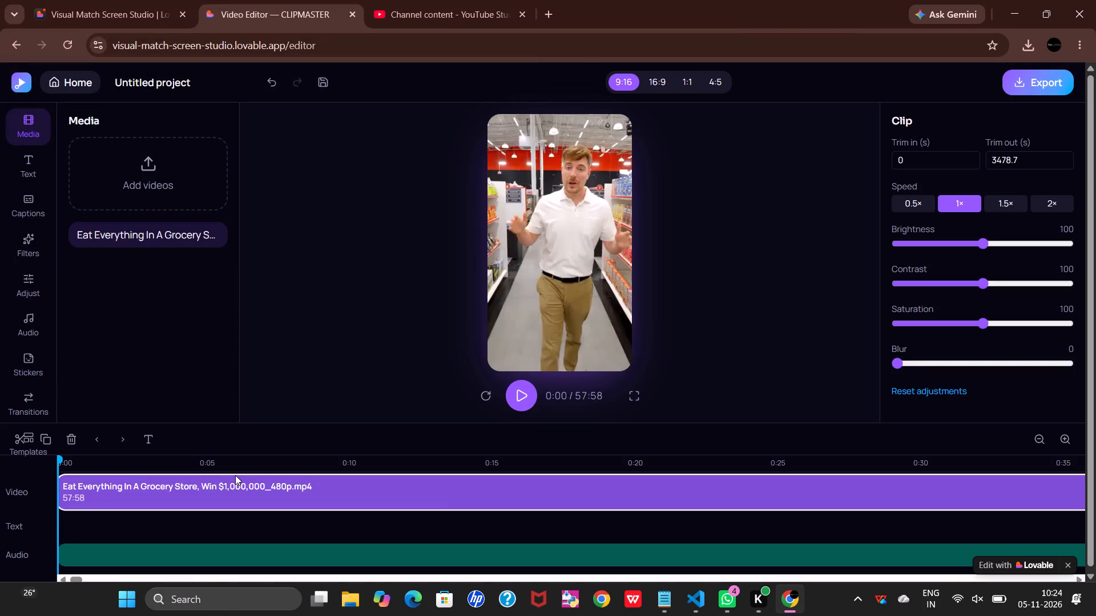
click(235, 475)
drag(62, 455, 140, 464)
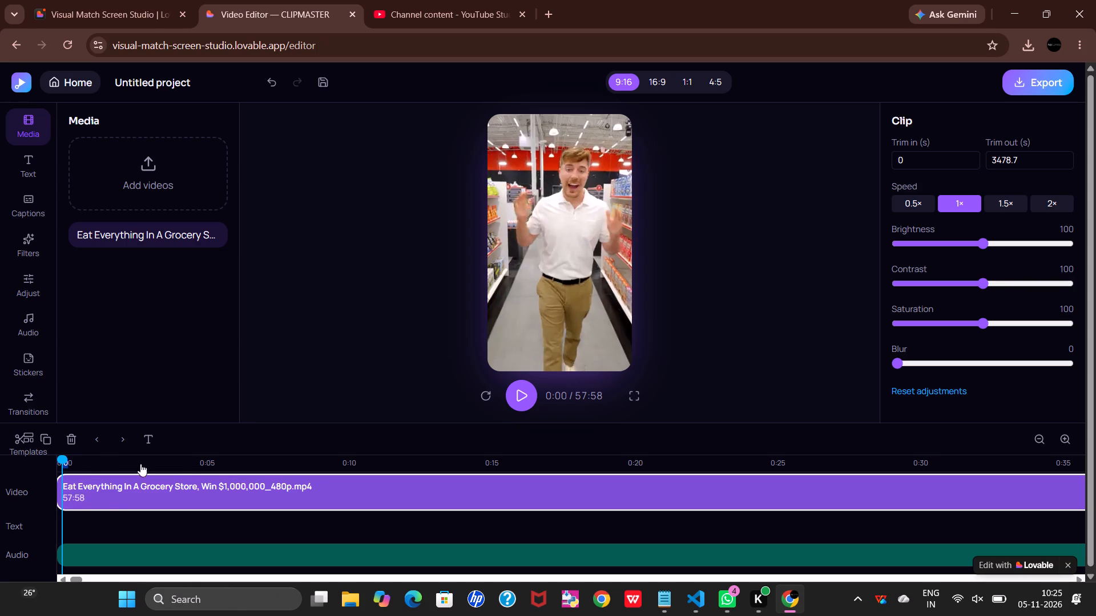
drag(140, 464, 204, 479)
click(199, 483)
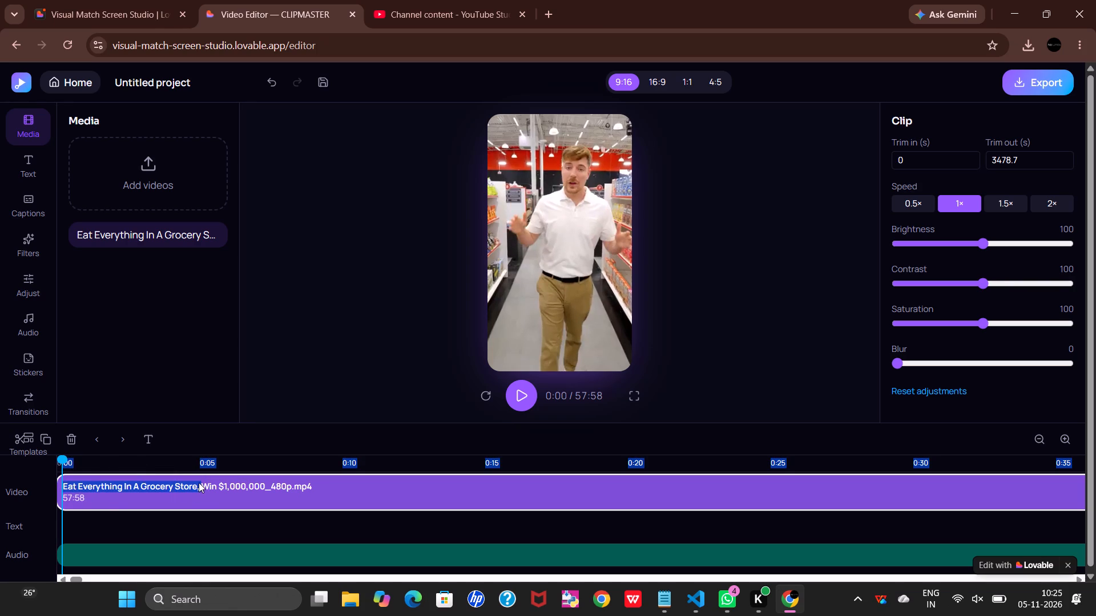
click(208, 462)
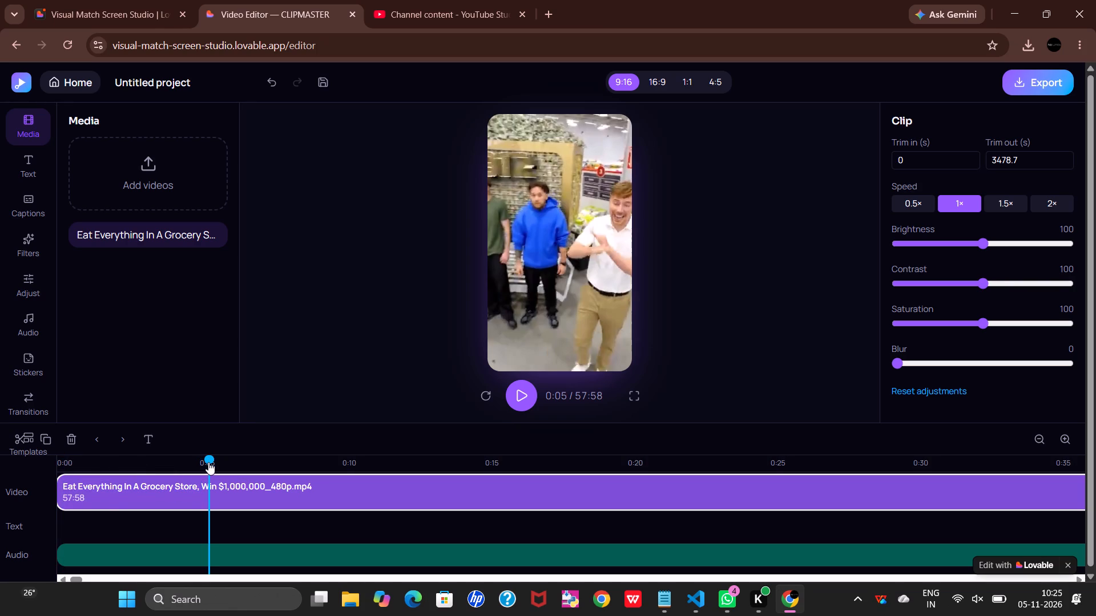
scroll(390, 529, down, 1)
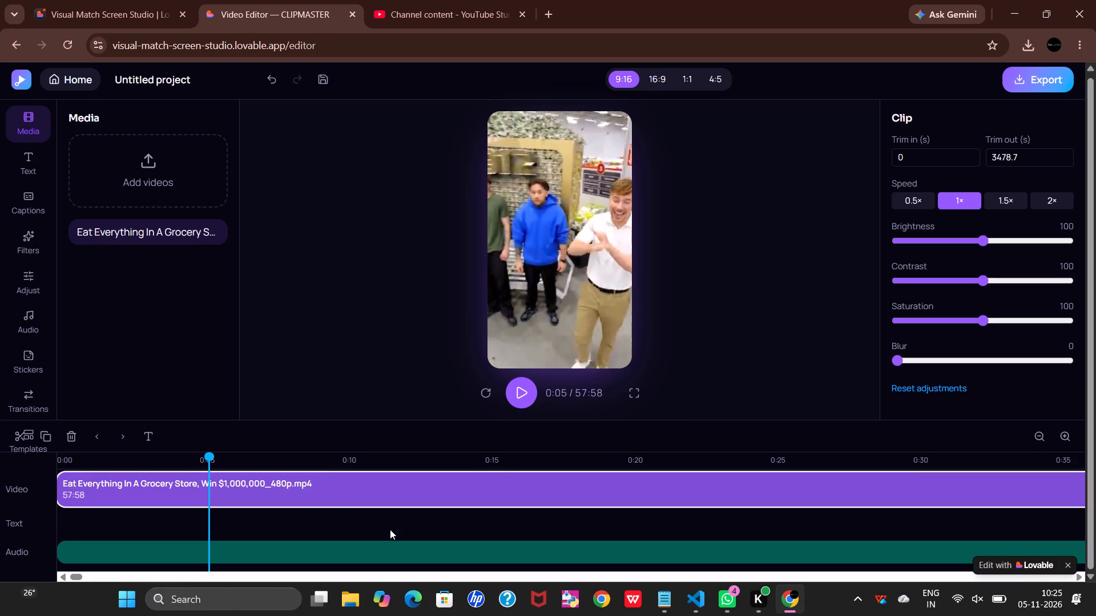
scroll(390, 529, down, 5)
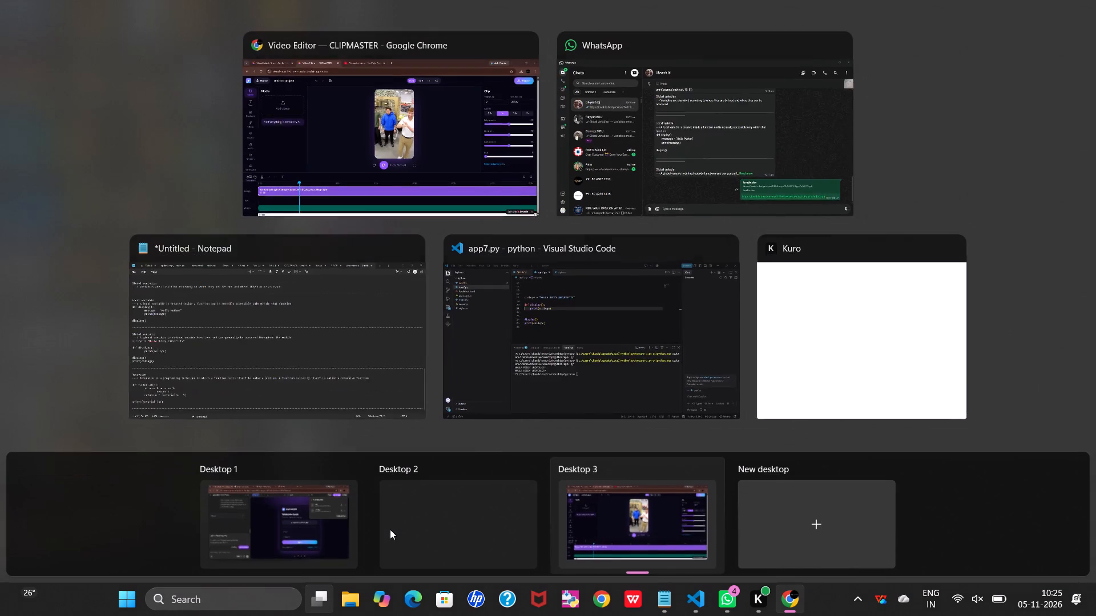
click(430, 170)
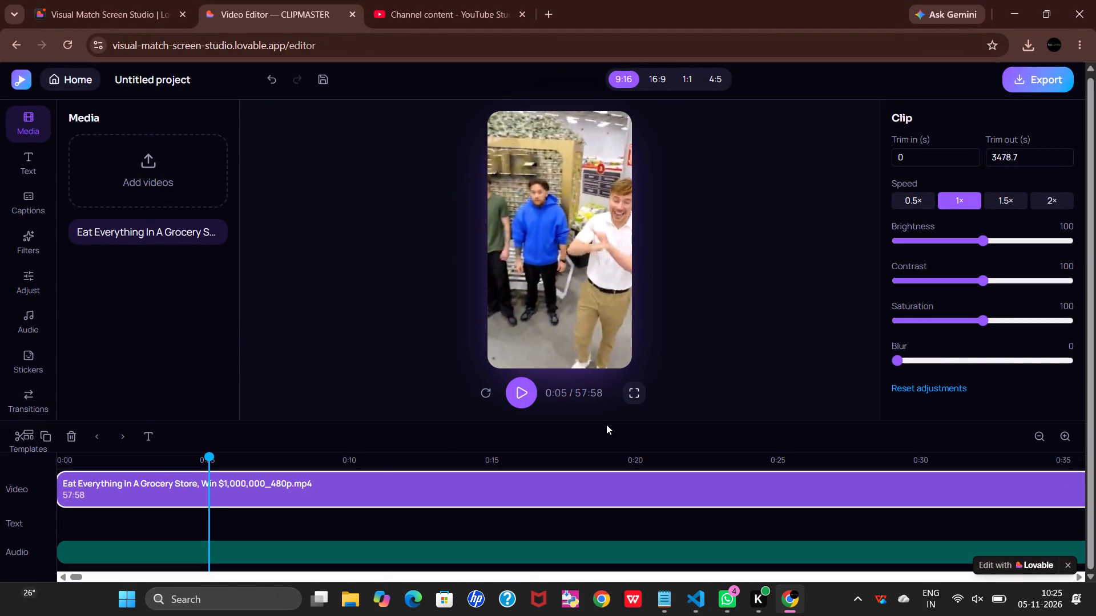
click(21, 437)
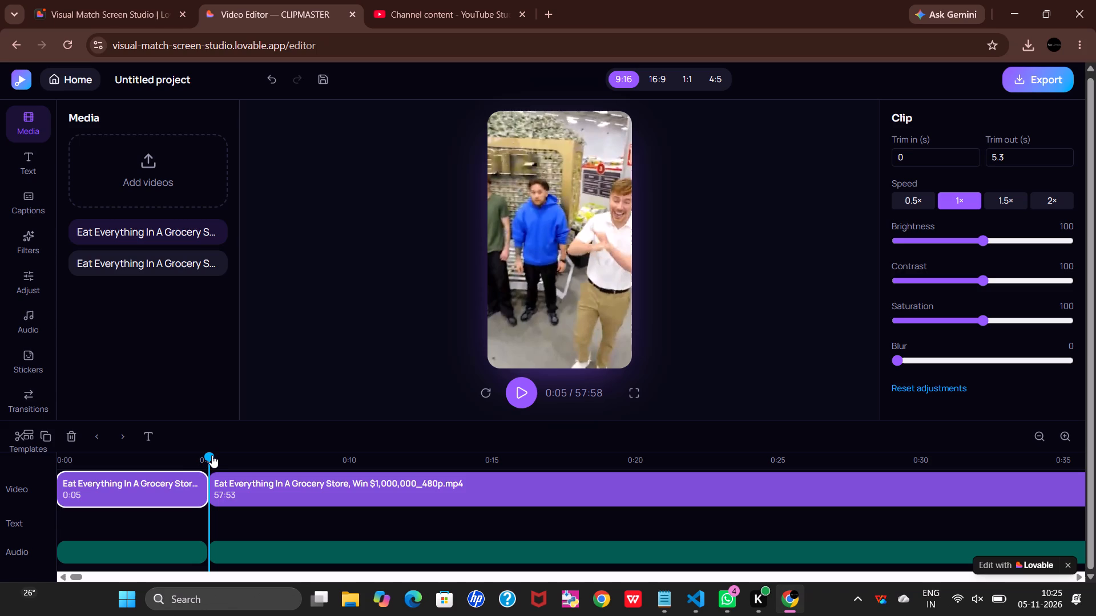
Select the long clip after the cut and look along the timeline past three minutes and back to the start.
drag(212, 455, 816, 530)
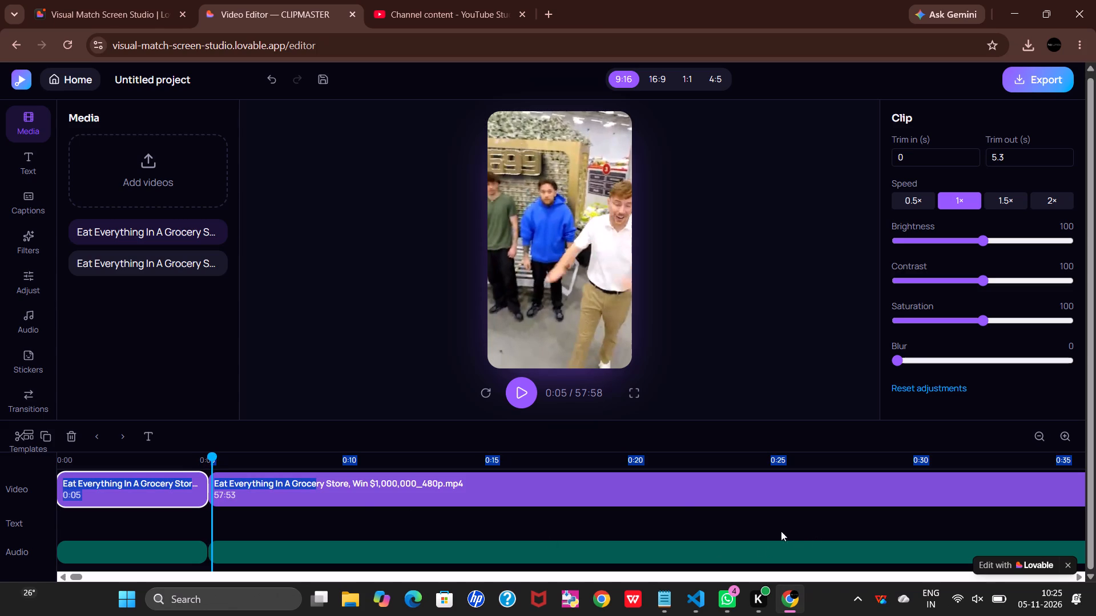
scroll(664, 502, down, 3)
click(1028, 479)
scroll(604, 491, left, 3)
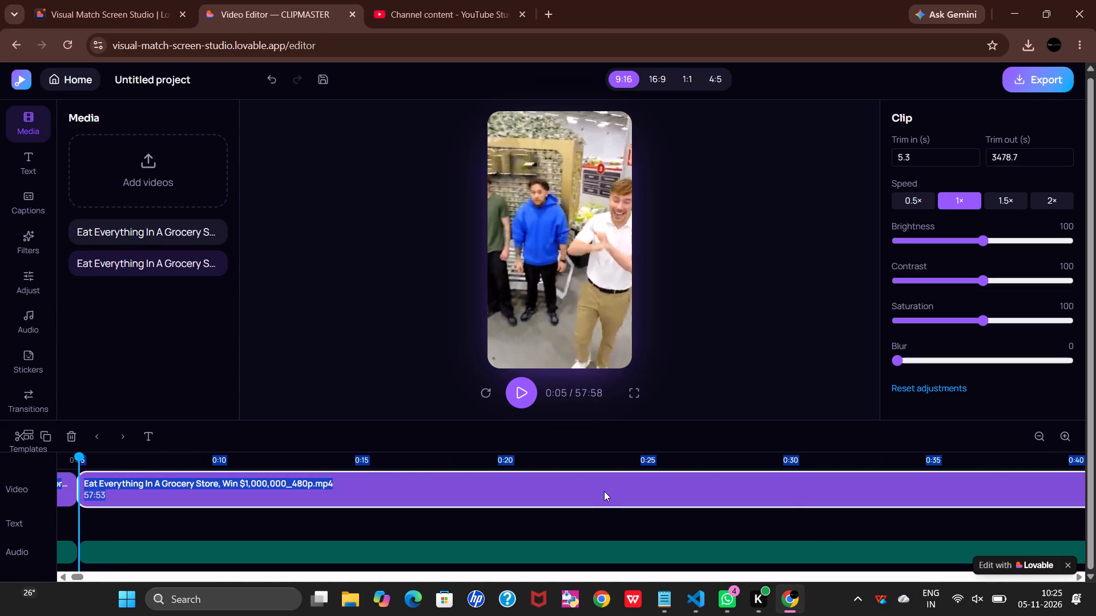
scroll(604, 491, left, 17)
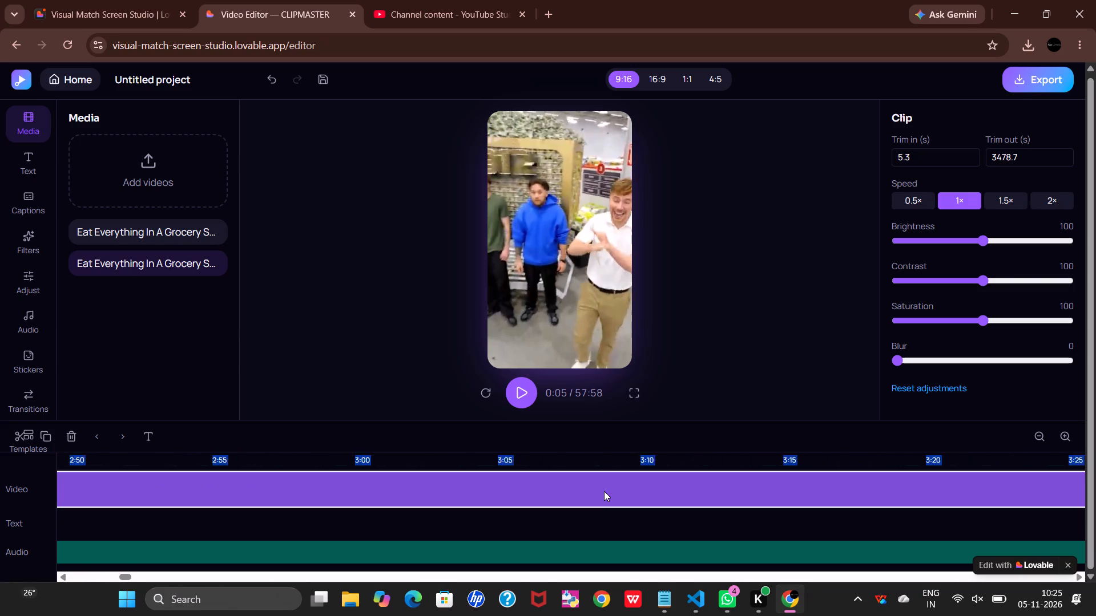
scroll(604, 491, left, 3)
scroll(604, 491, right, 3)
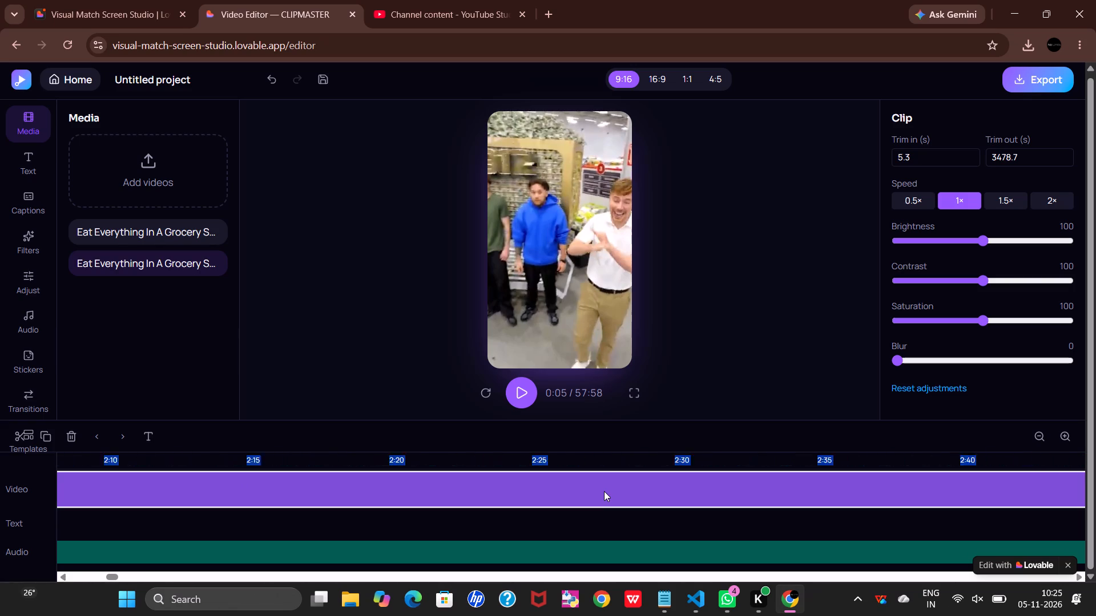
scroll(604, 491, right, 12)
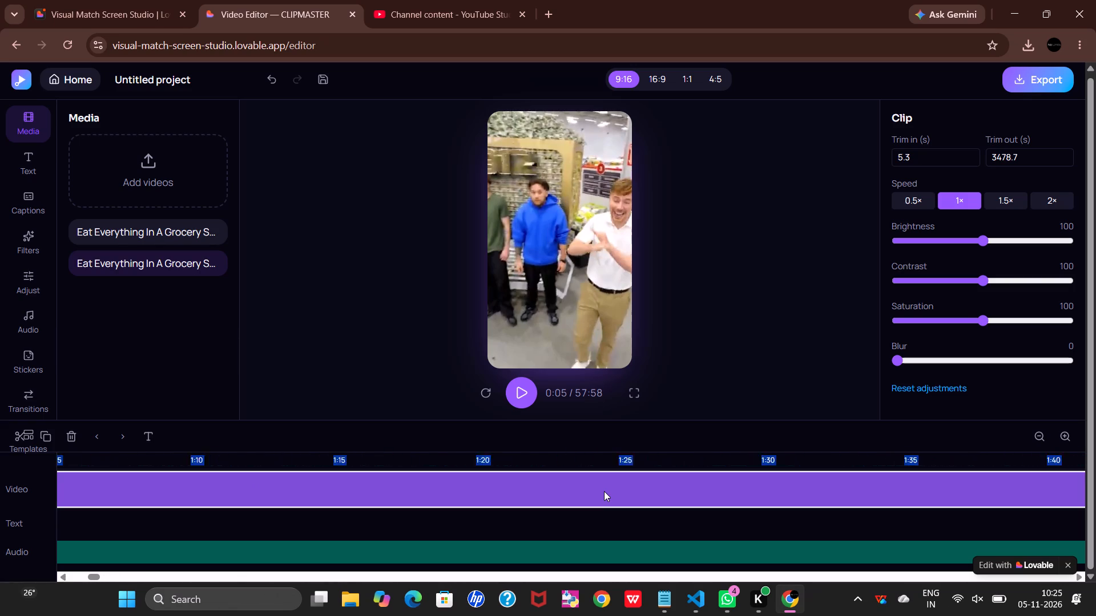
scroll(604, 491, right, 3)
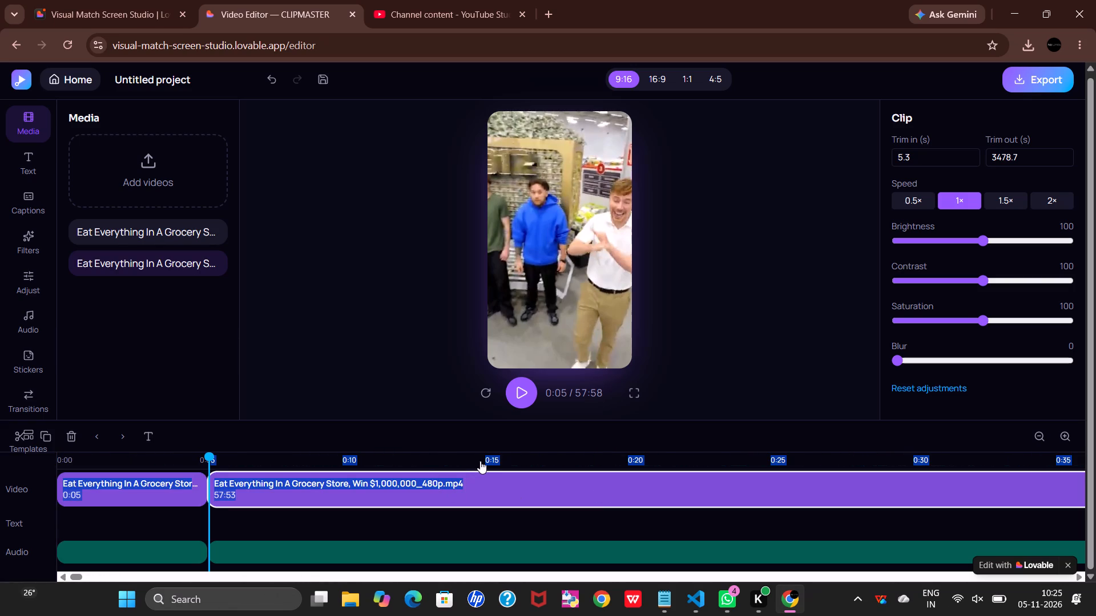
Split the long remaining clip at about 10-second intervals, at 0:15, 0:25, 0:35 and 0:45.
click(488, 463)
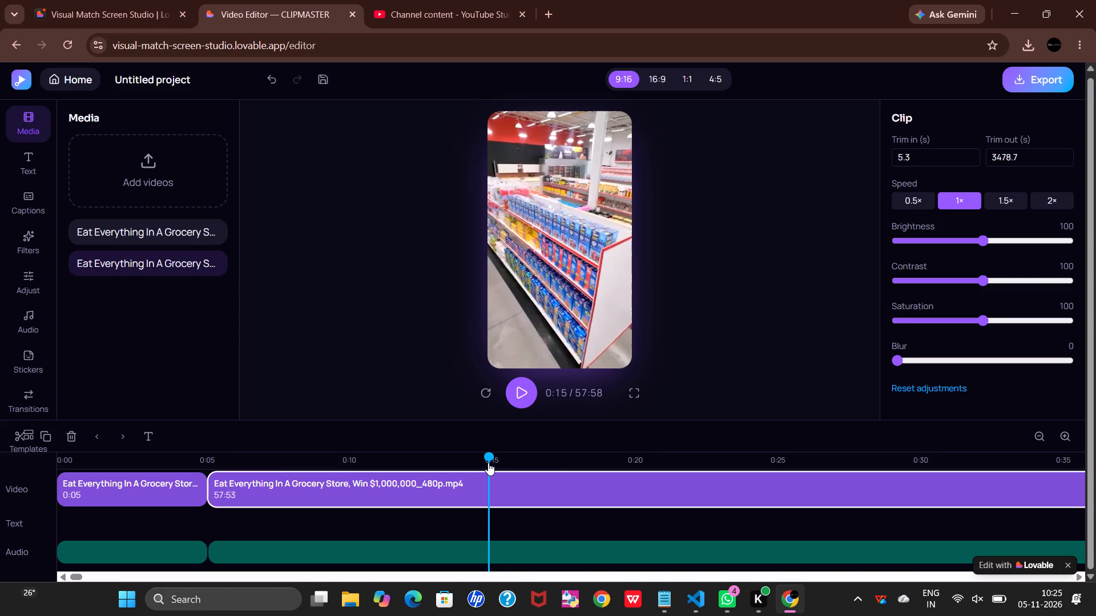
click(15, 435)
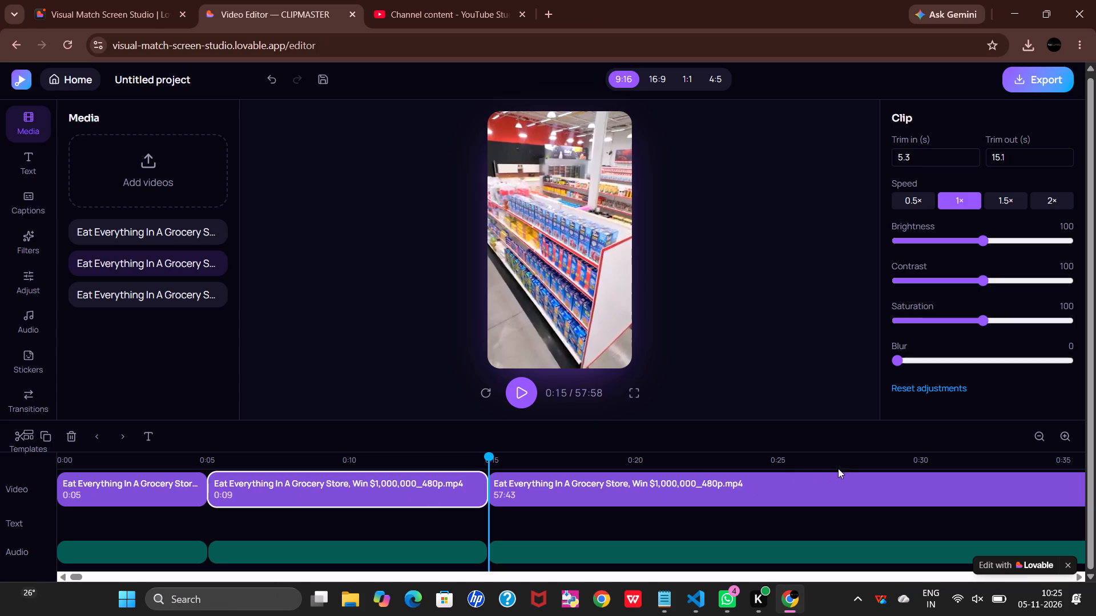
click(783, 471)
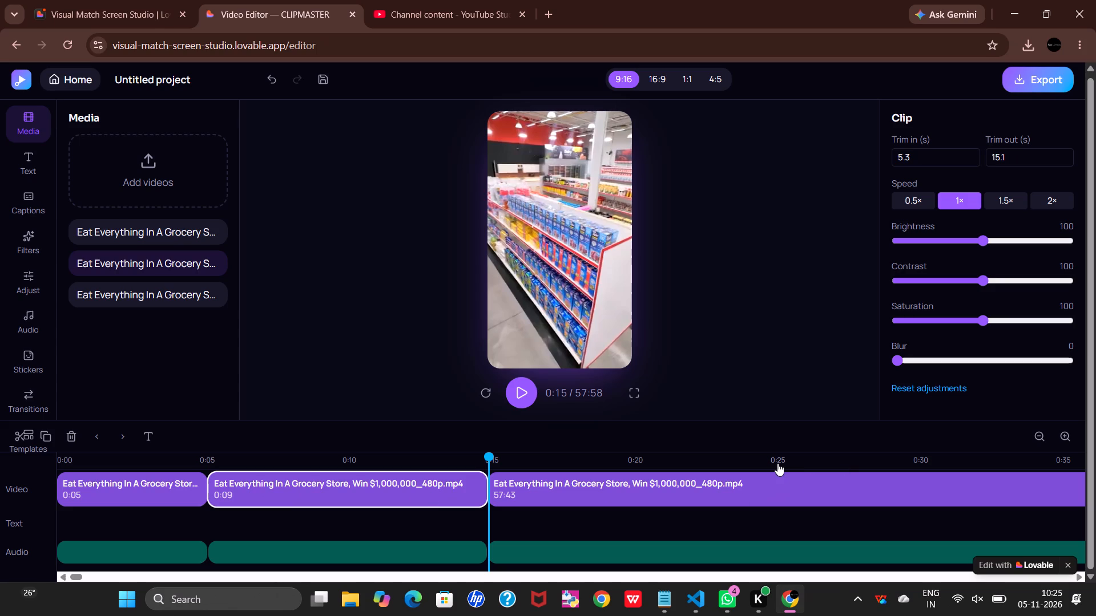
click(777, 463)
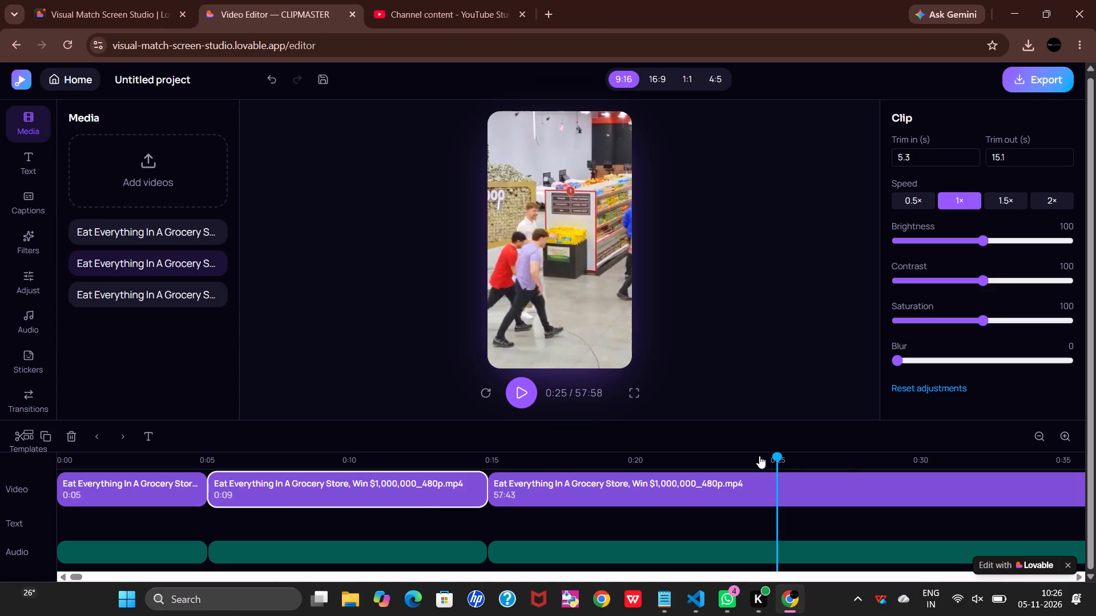
click(21, 439)
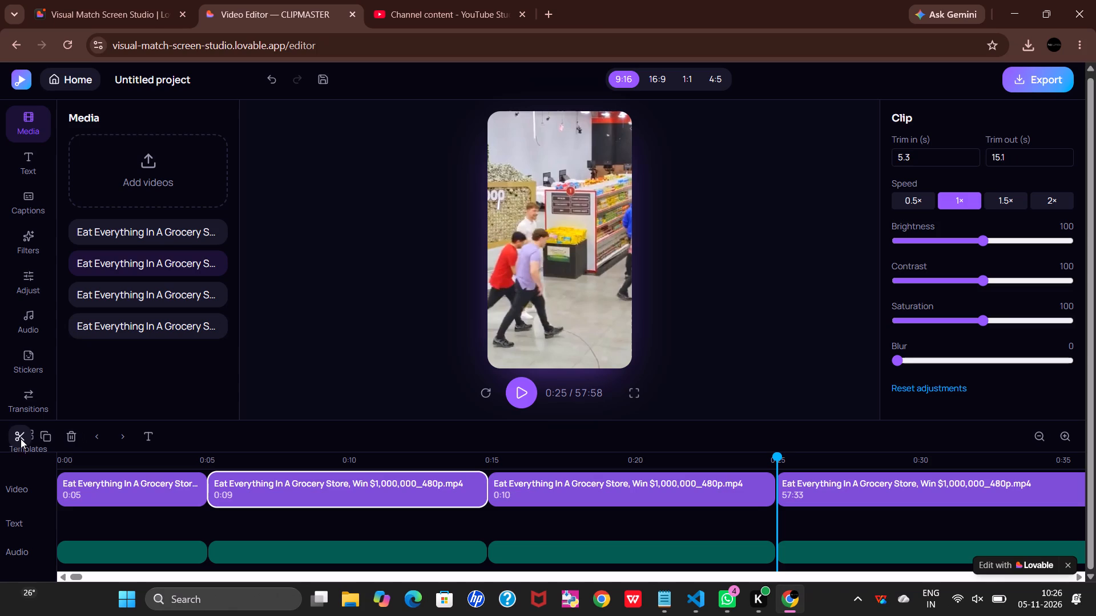
scroll(886, 488, left, 6)
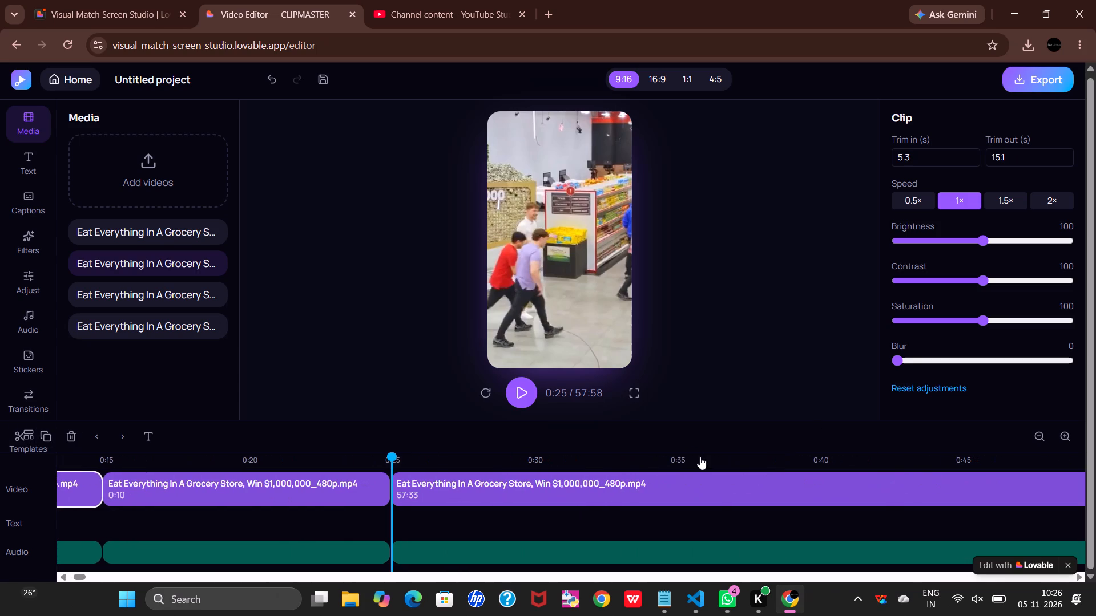
click(674, 468)
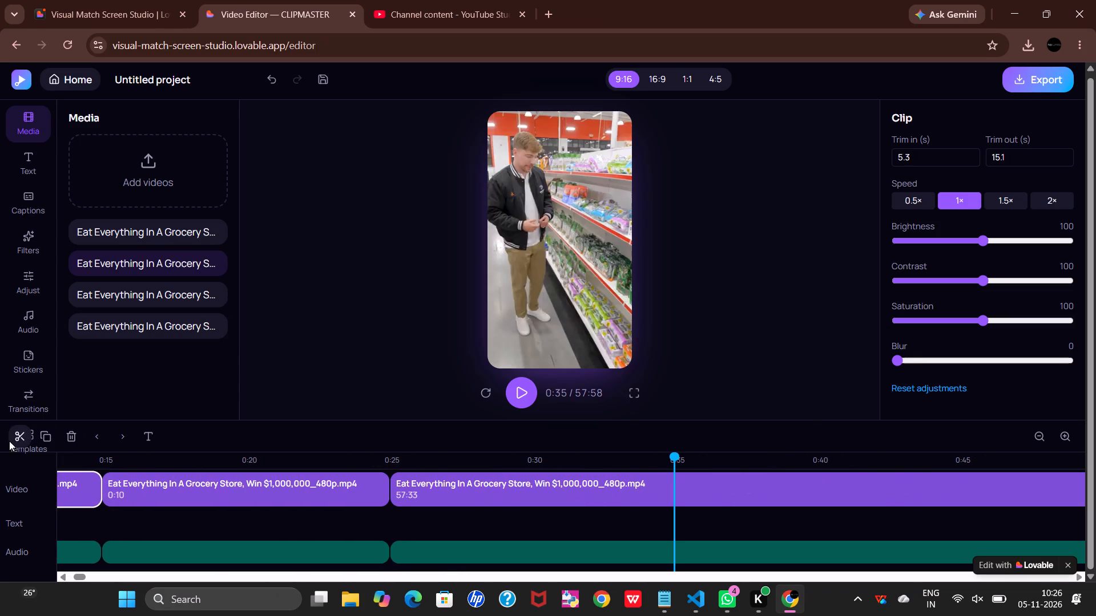
click(11, 436)
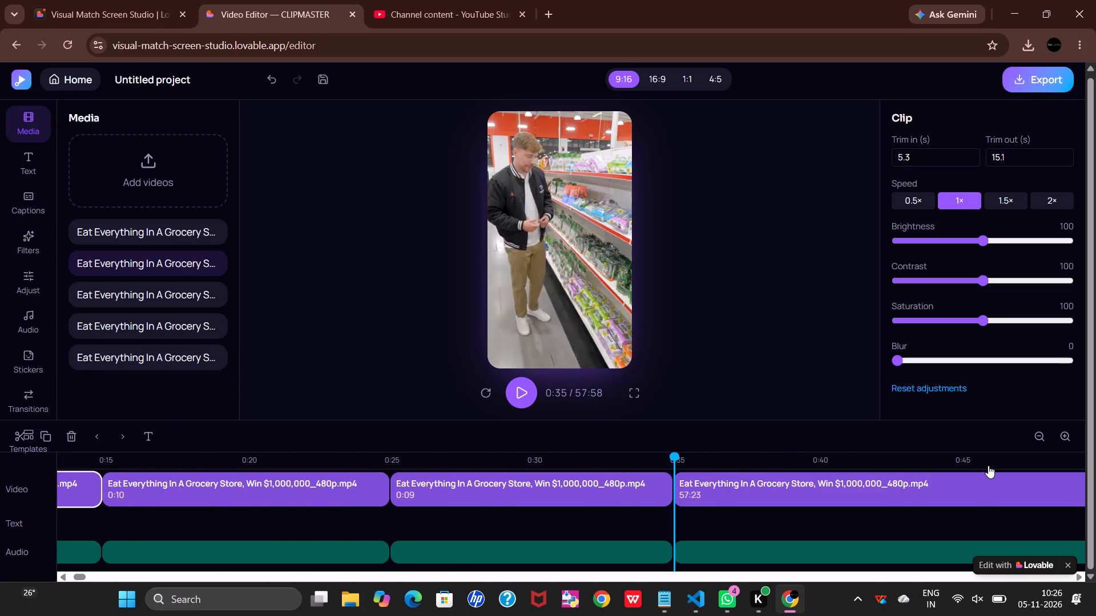
click(966, 465)
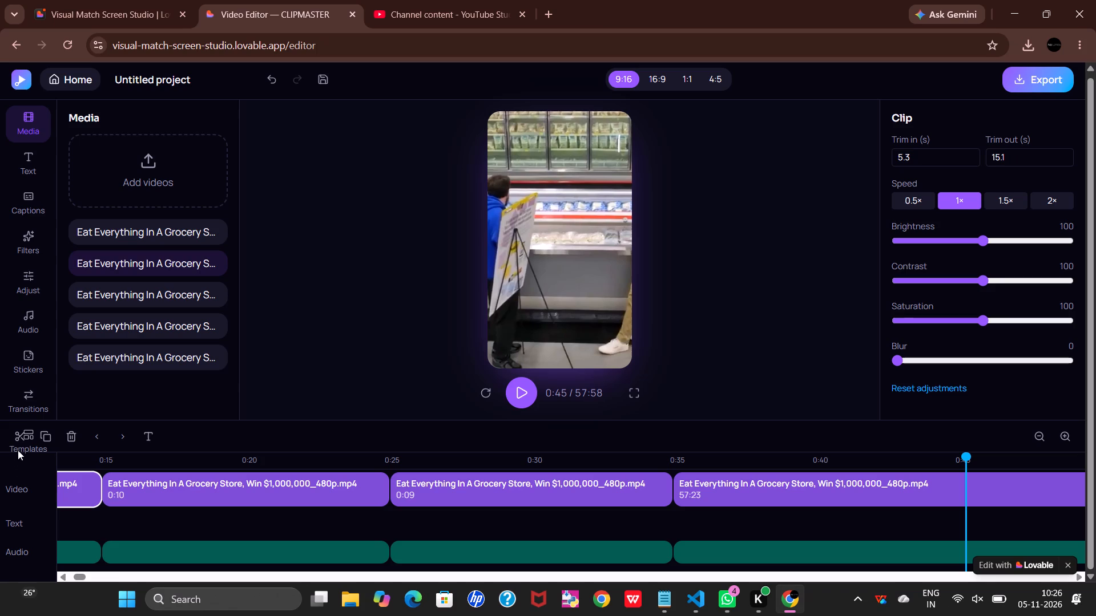
click(15, 439)
Continue splitting the remaining footage at about 0:55, 1:04 and 1:15.
scroll(834, 497, left, 2)
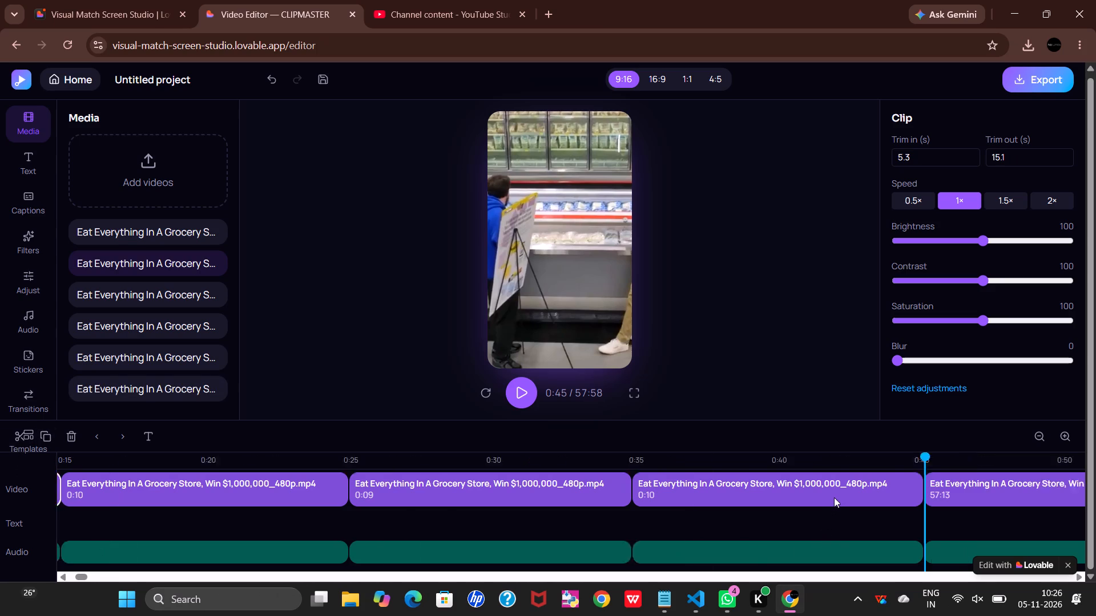
scroll(834, 497, left, 4)
click(702, 463)
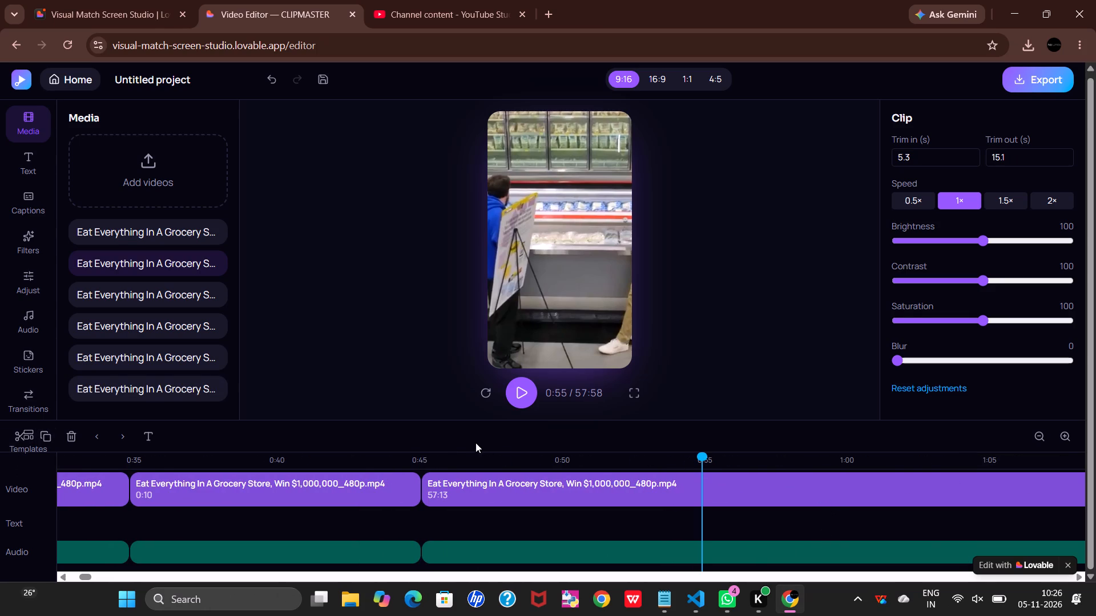
click(20, 441)
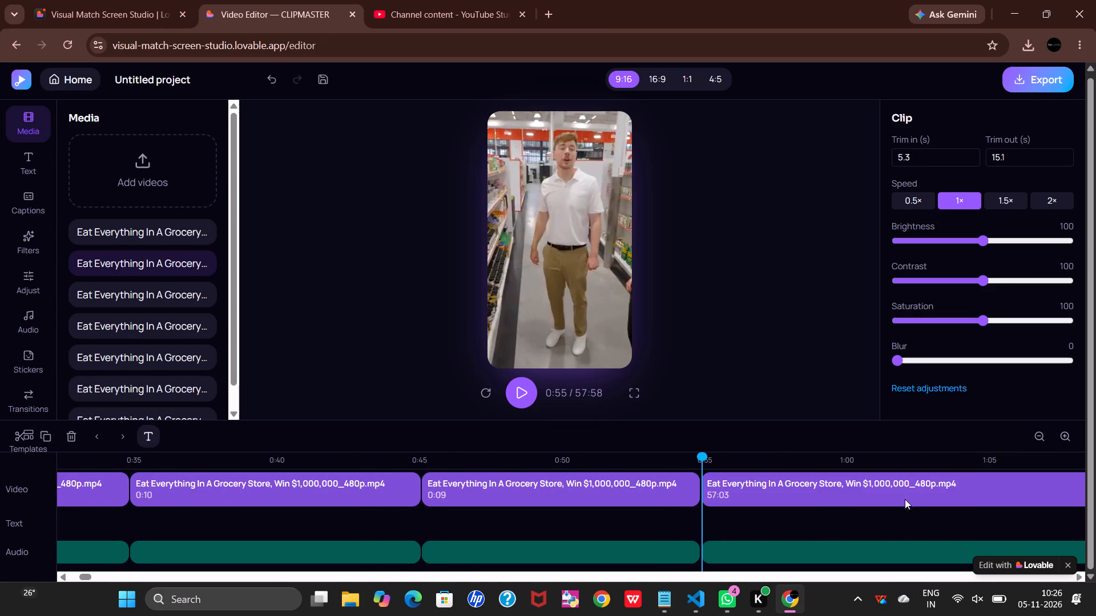
scroll(840, 502, left, 4)
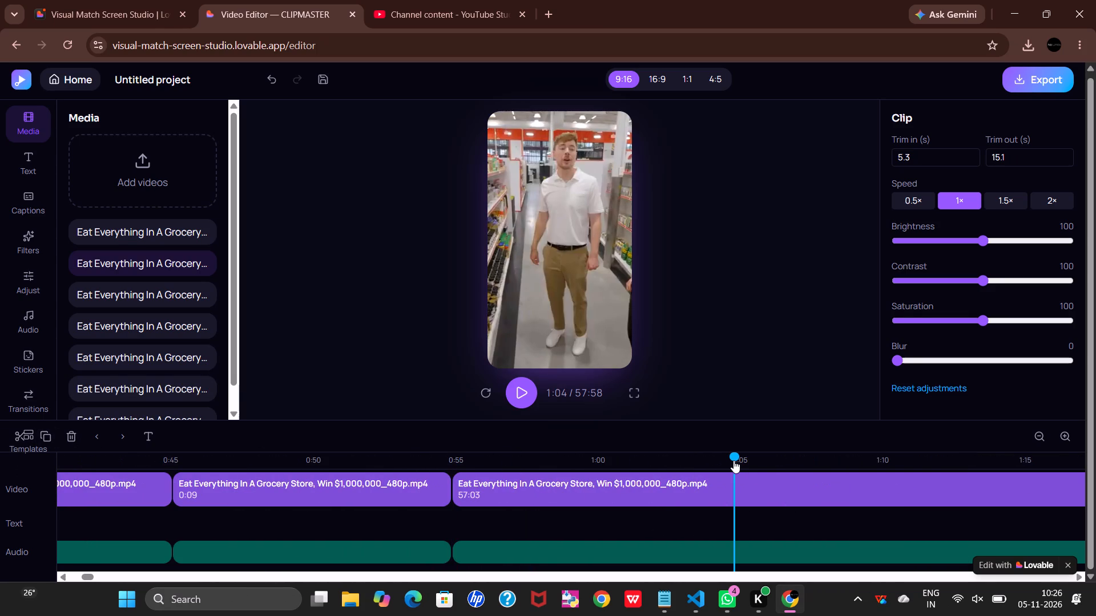
click(734, 460)
click(17, 435)
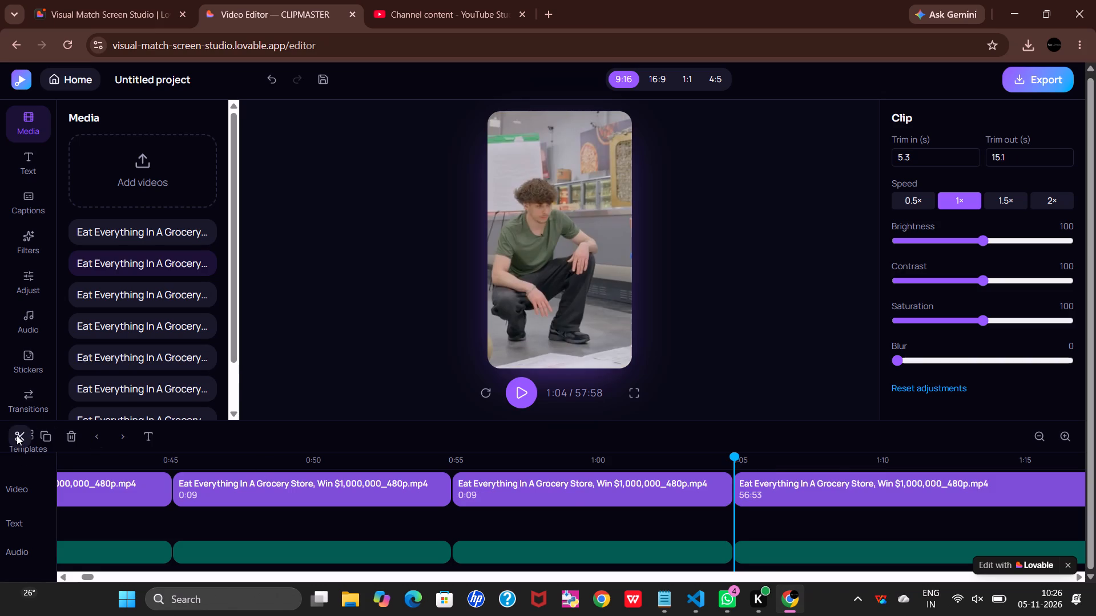
scroll(751, 519, left, 5)
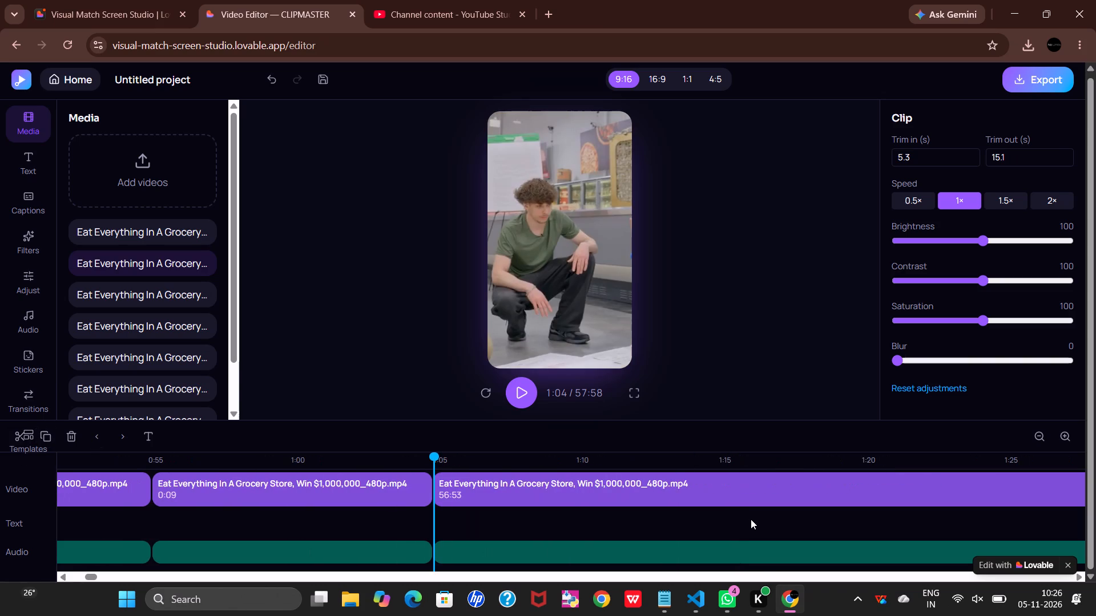
click(721, 450)
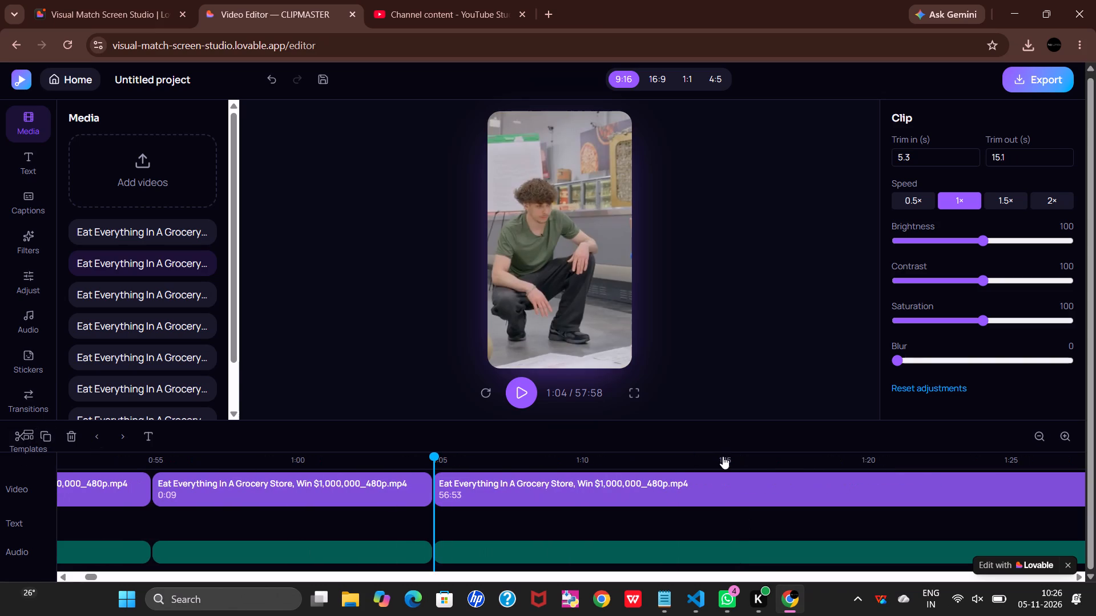
click(723, 456)
click(23, 433)
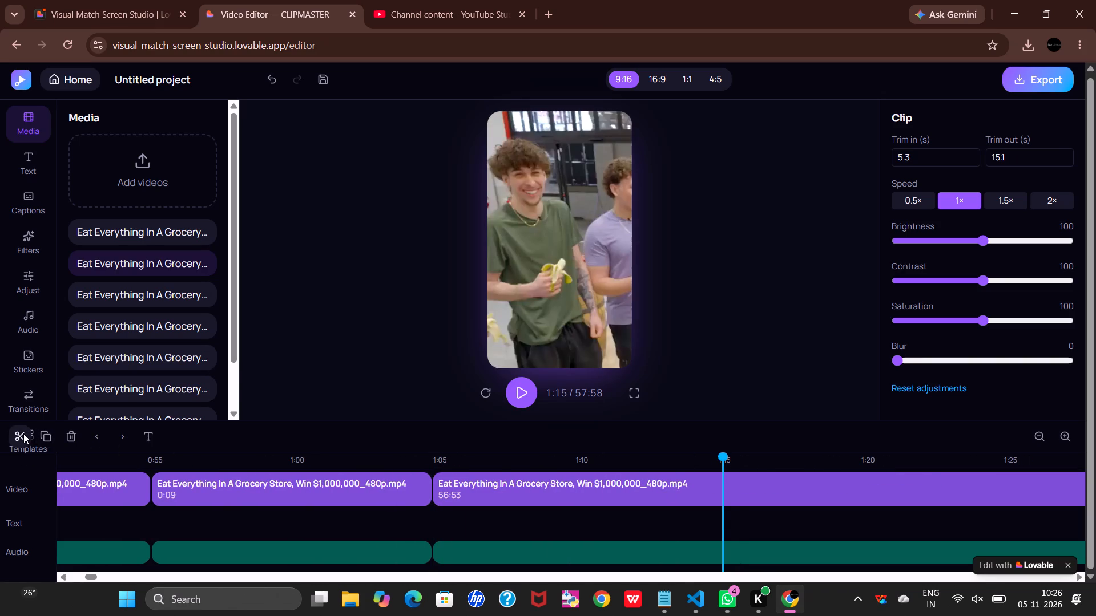
Split the remaining grocery store footage at about 10-second intervals, at 1:25, 1:35 and 1:45.
scroll(859, 487, left, 5)
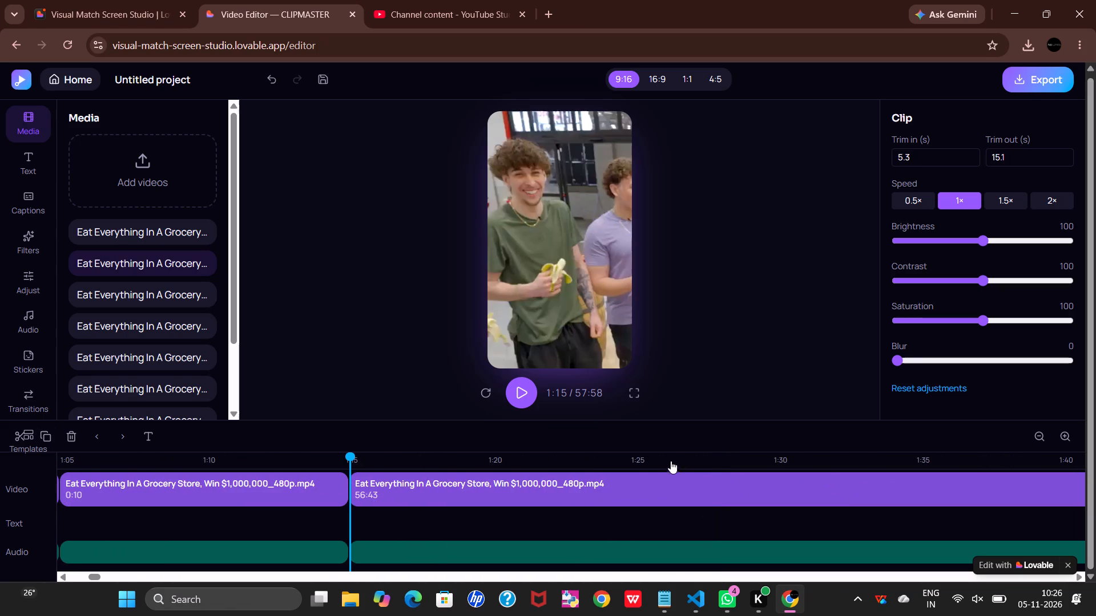
click(640, 458)
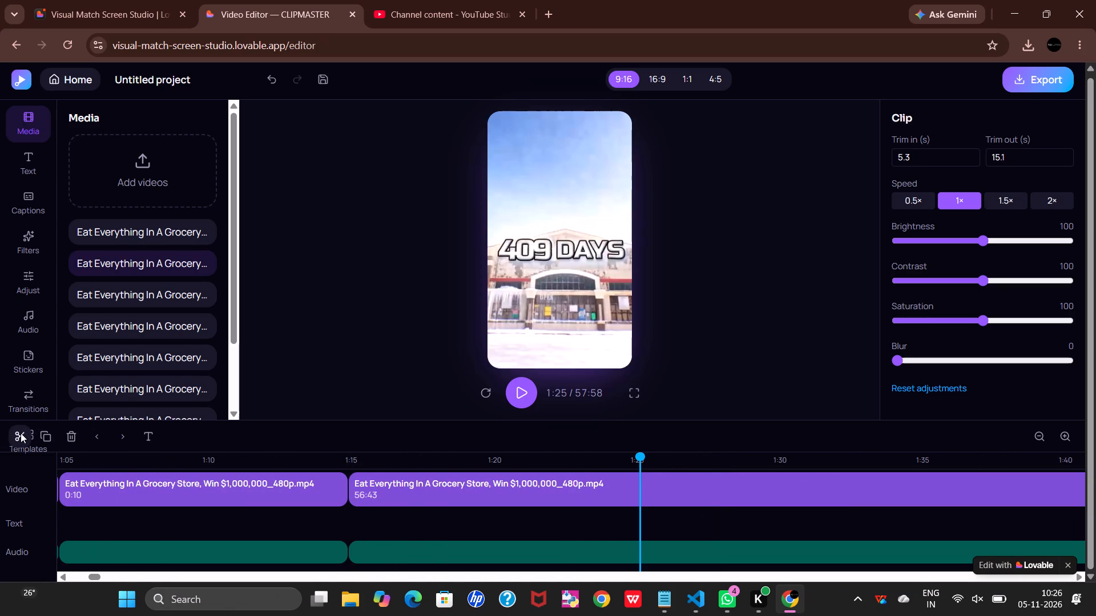
click(21, 433)
scroll(774, 491, left, 2)
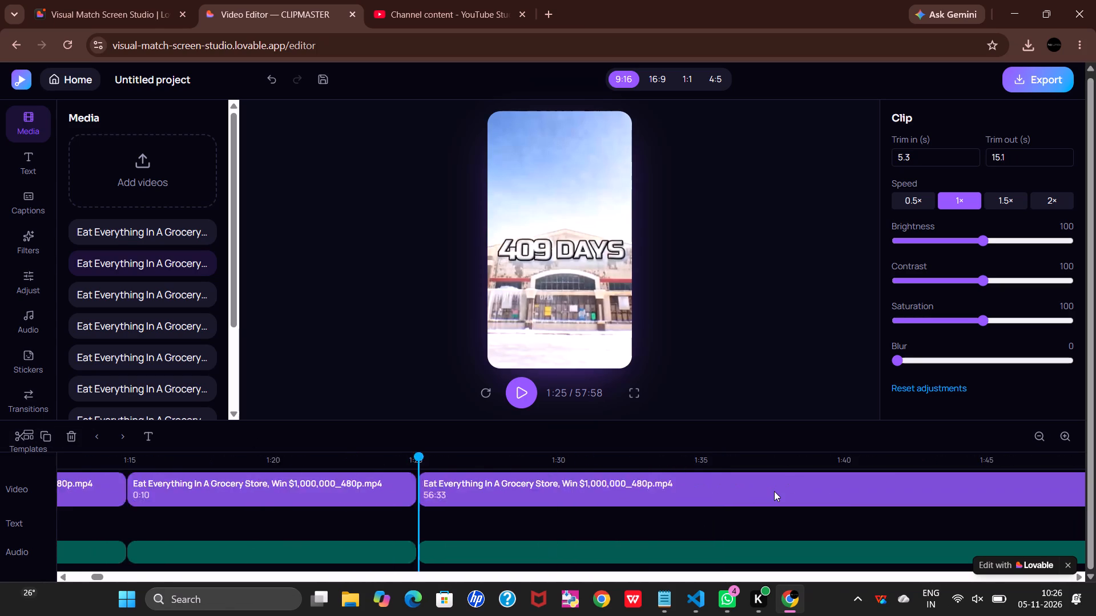
scroll(774, 491, left, 2)
click(556, 461)
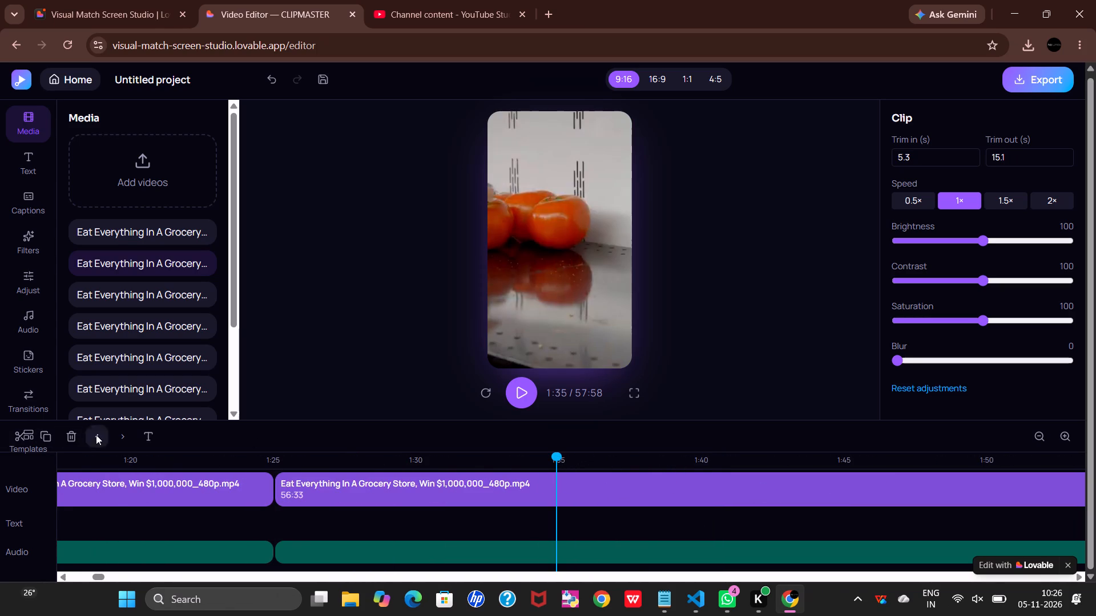
click(23, 440)
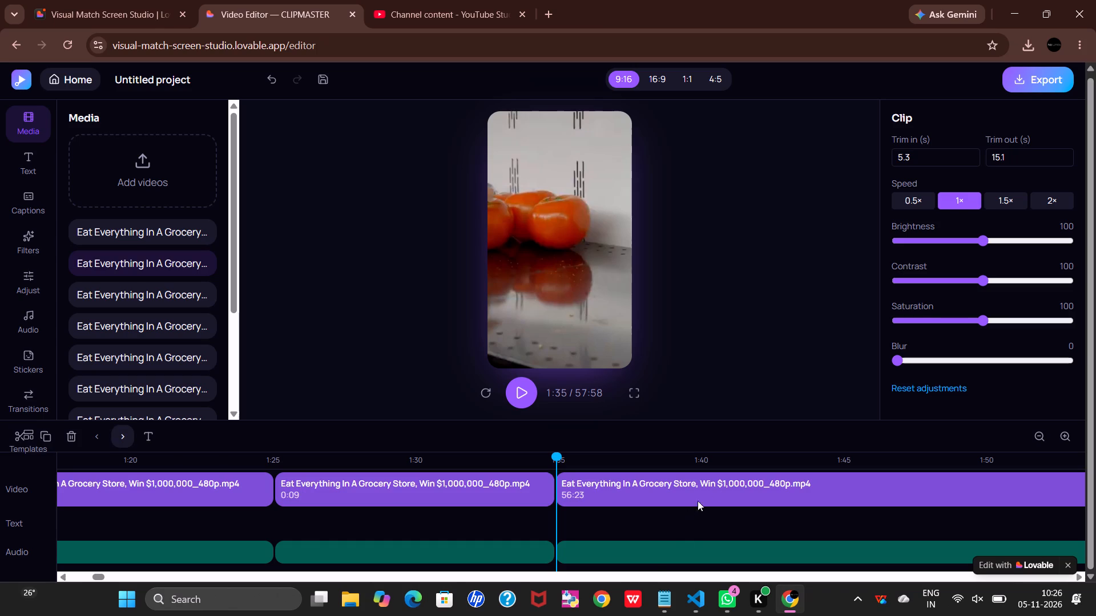
click(845, 459)
scroll(845, 459, left, 4)
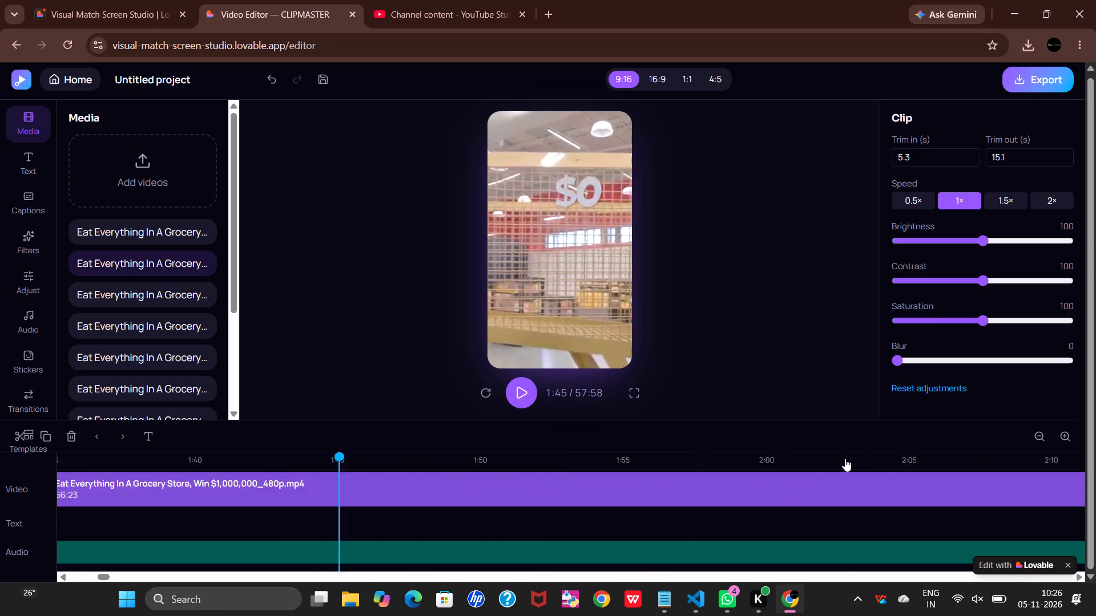
scroll(845, 459, left, 2)
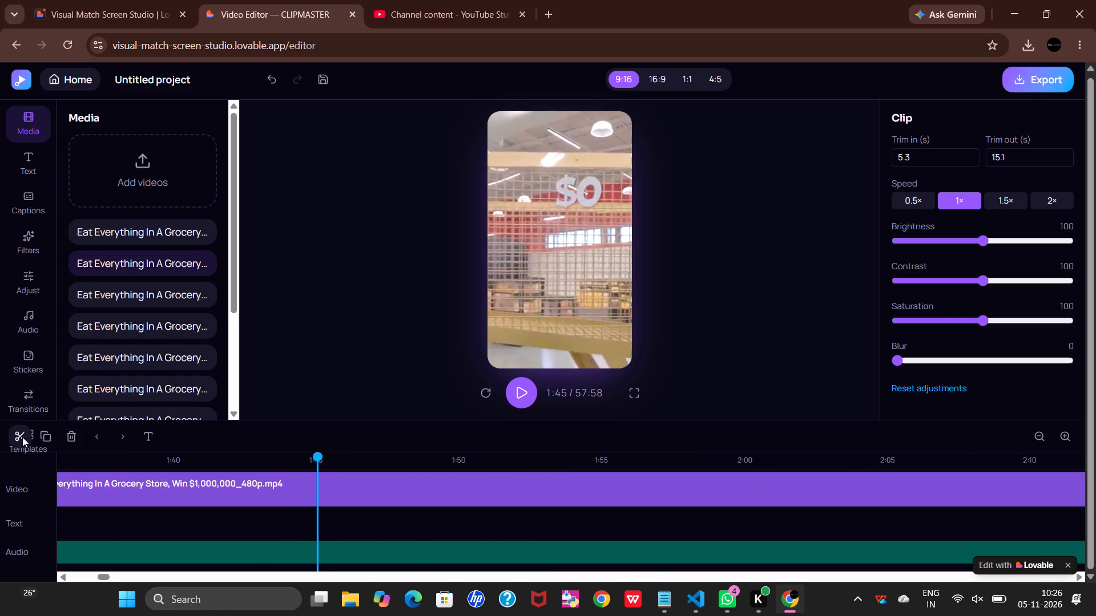
click(22, 437)
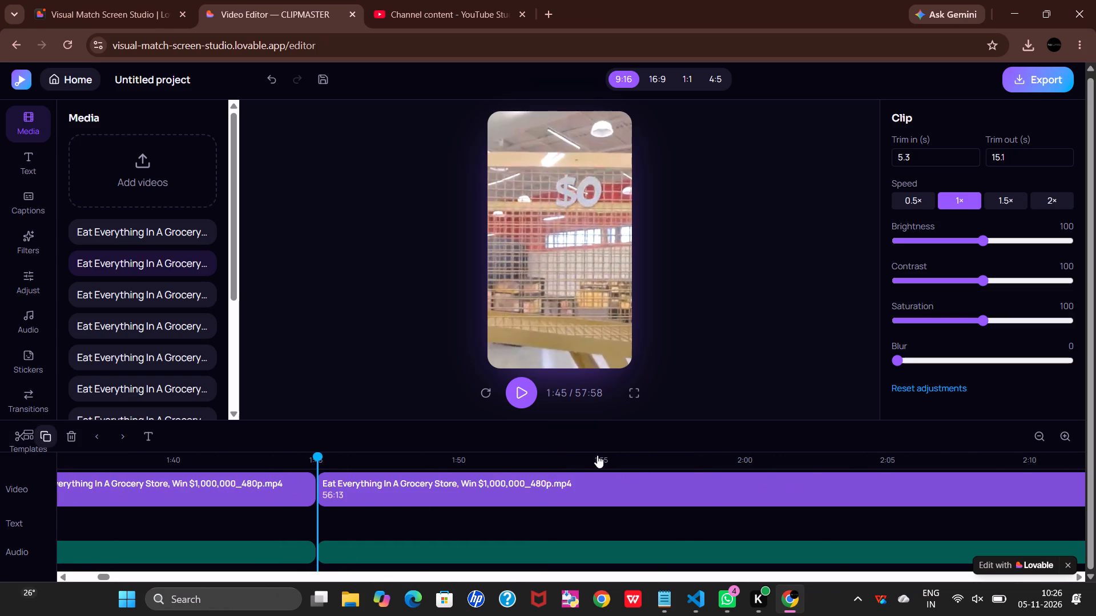
Continue splitting the long remaining clip at about 1:55, 2:05 and 2:15.
click(597, 455)
click(8, 435)
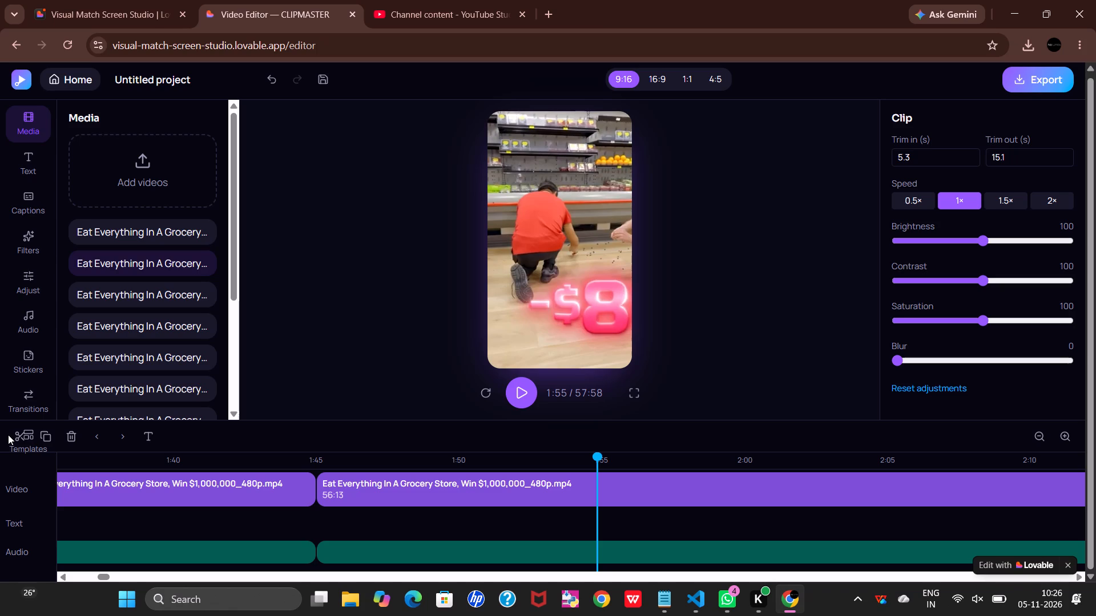
click(18, 436)
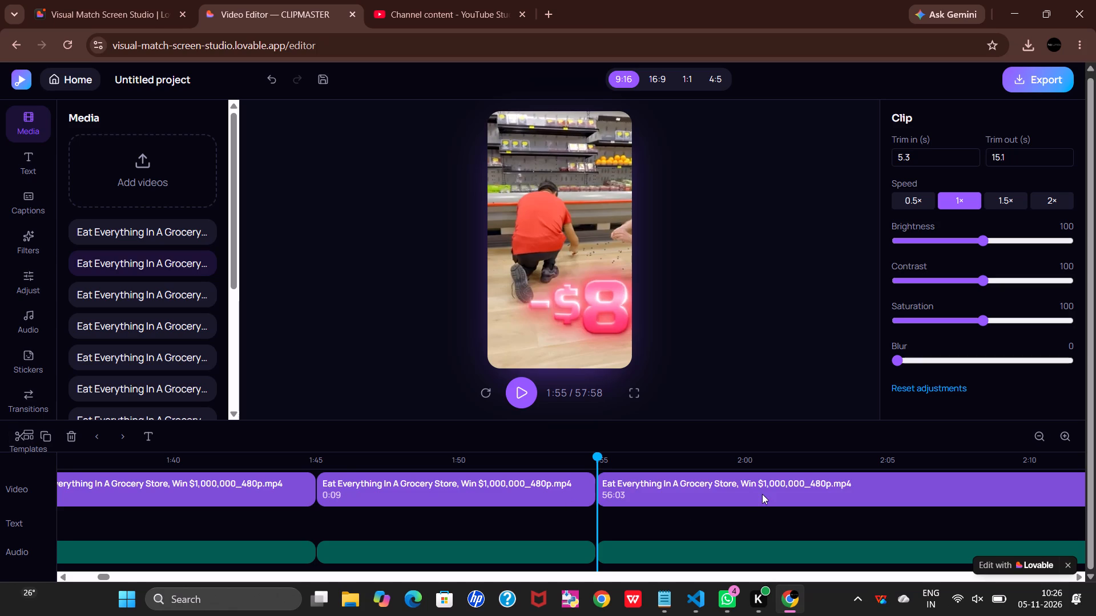
scroll(762, 494, left, 5)
click(383, 469)
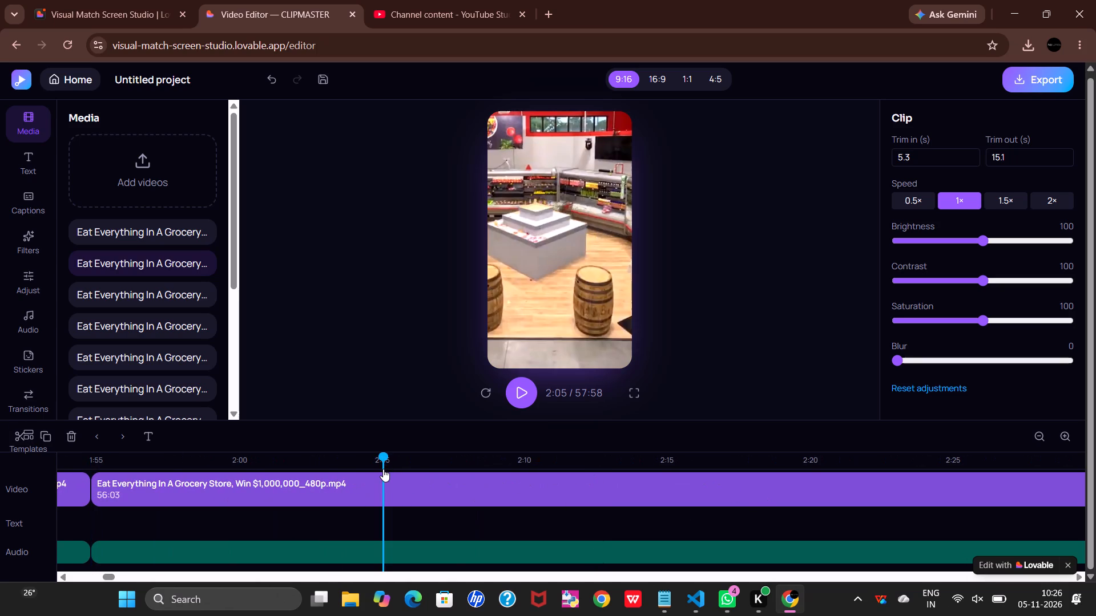
click(22, 439)
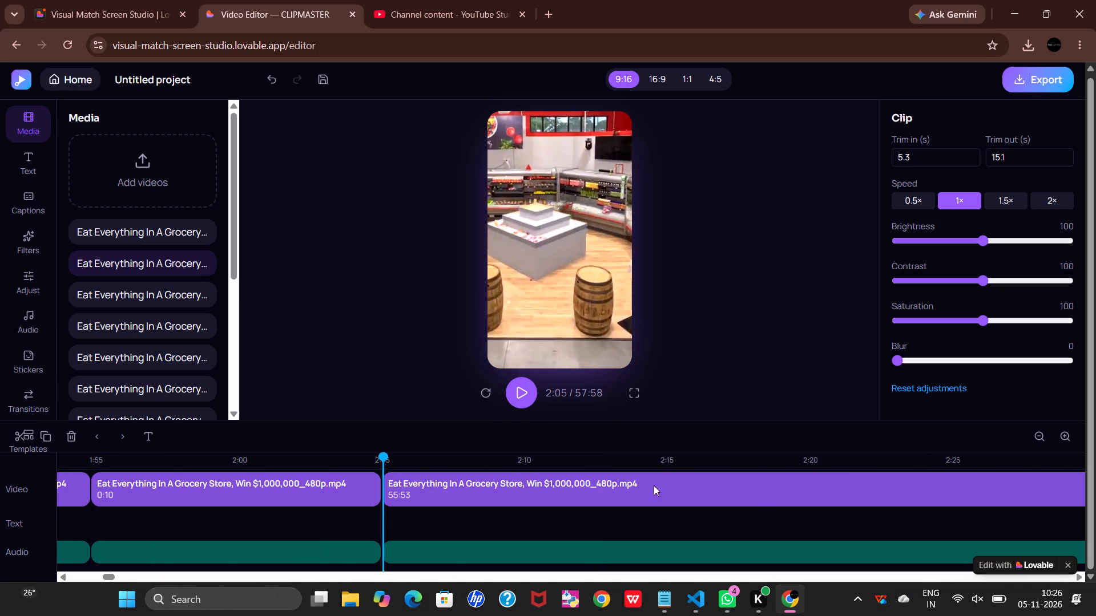
click(667, 456)
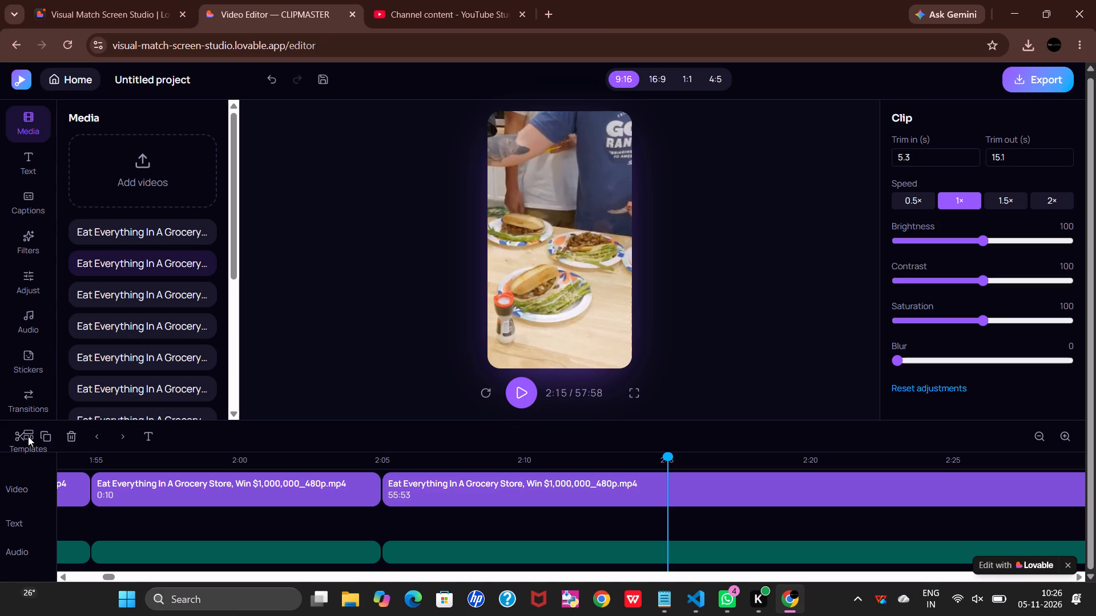
click(25, 436)
Split the remaining footage at about 2:25, 2:35 and 2:45.
scroll(675, 512, left, 3)
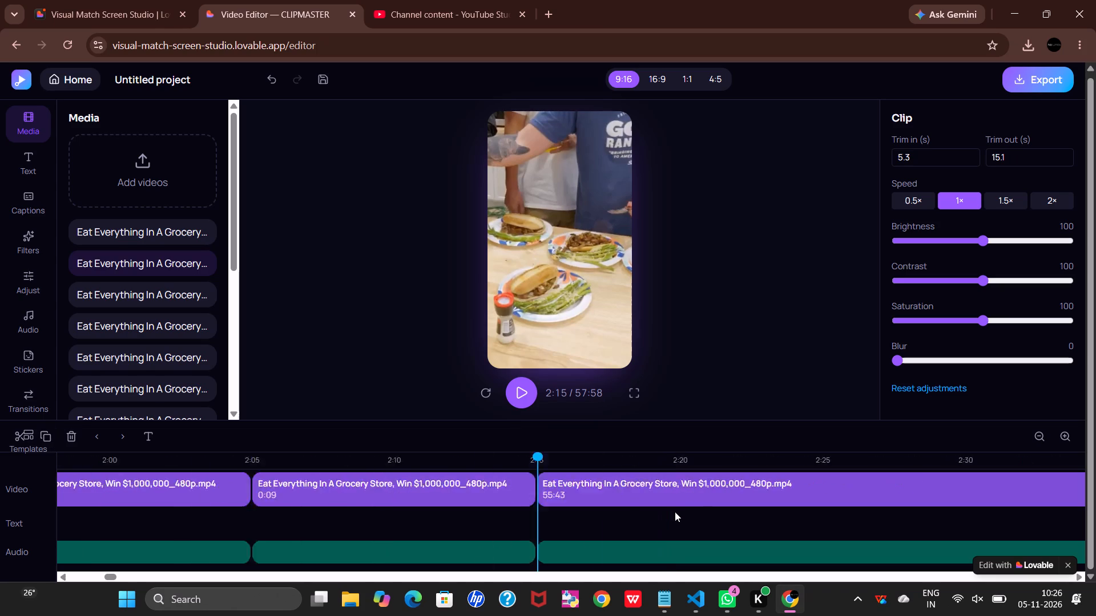
scroll(675, 512, left, 4)
click(514, 459)
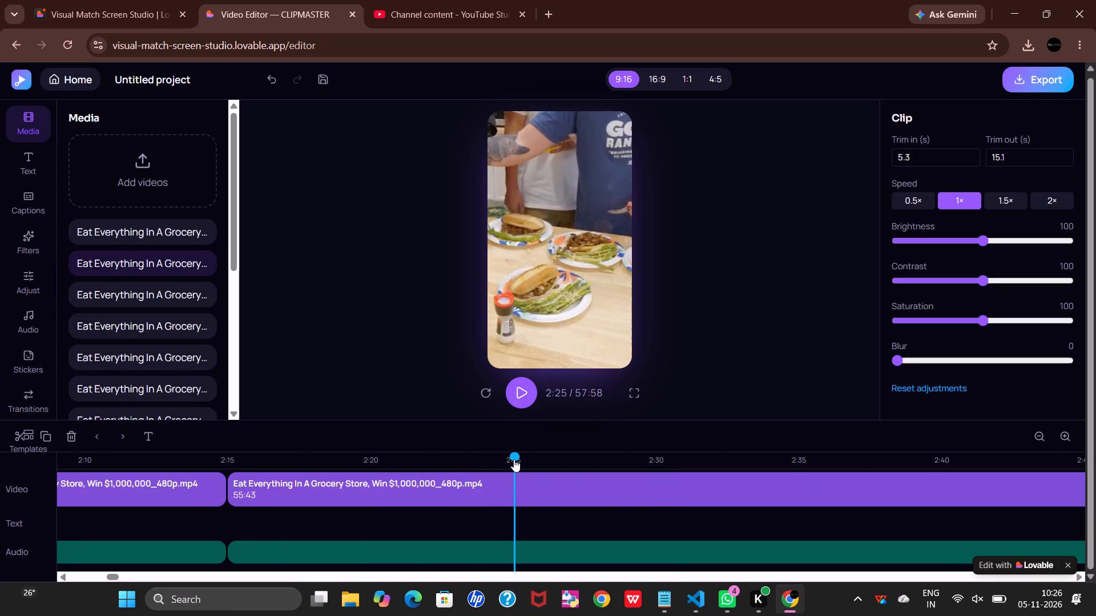
click(18, 439)
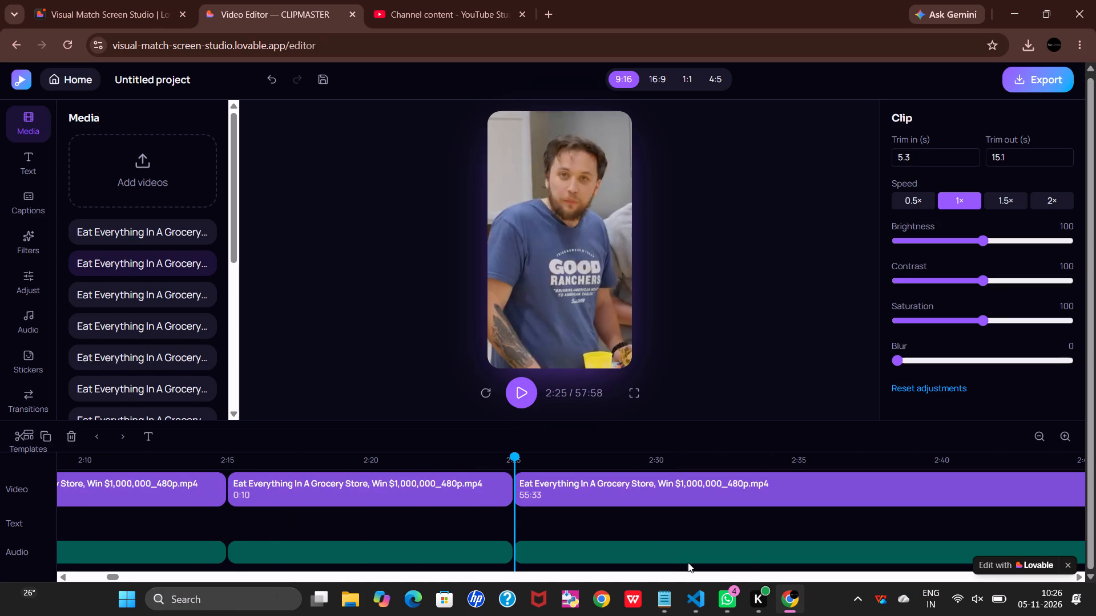
click(801, 461)
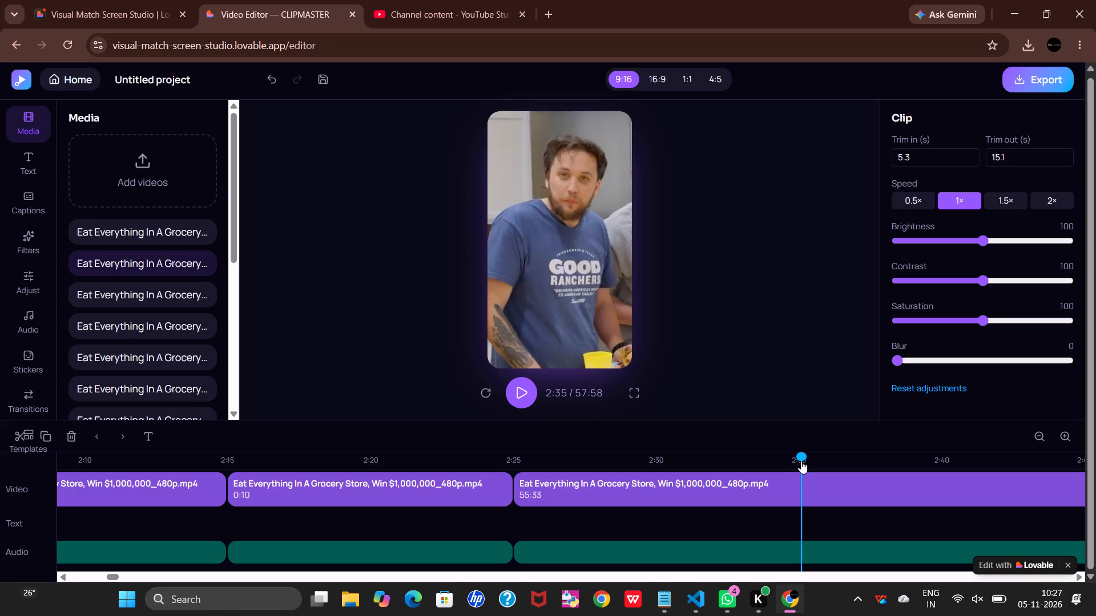
click(13, 443)
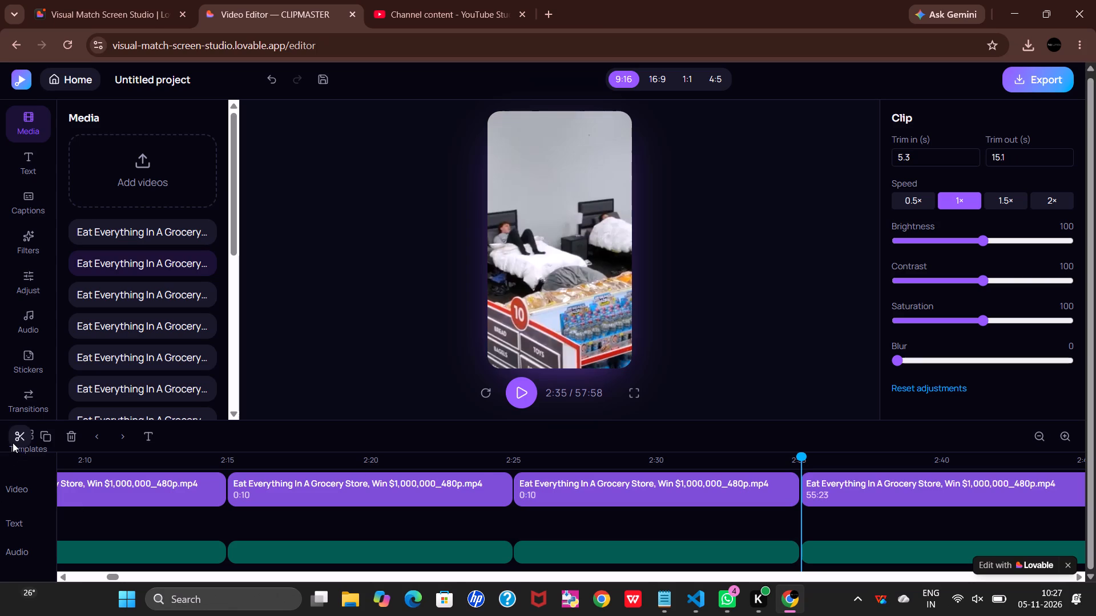
scroll(839, 479, left, 6)
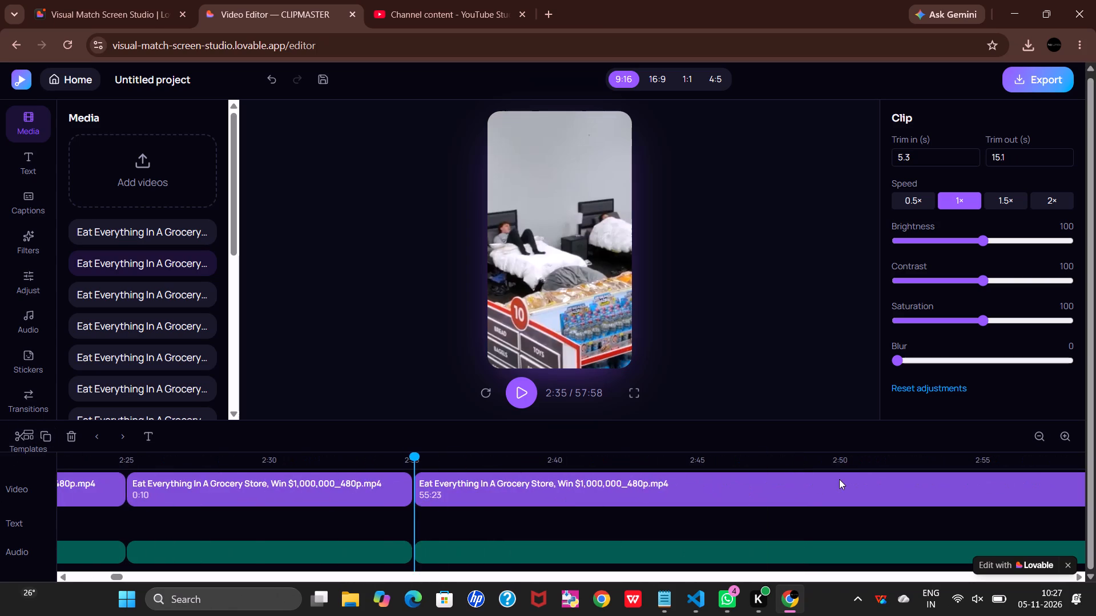
scroll(839, 479, left, 2)
click(531, 455)
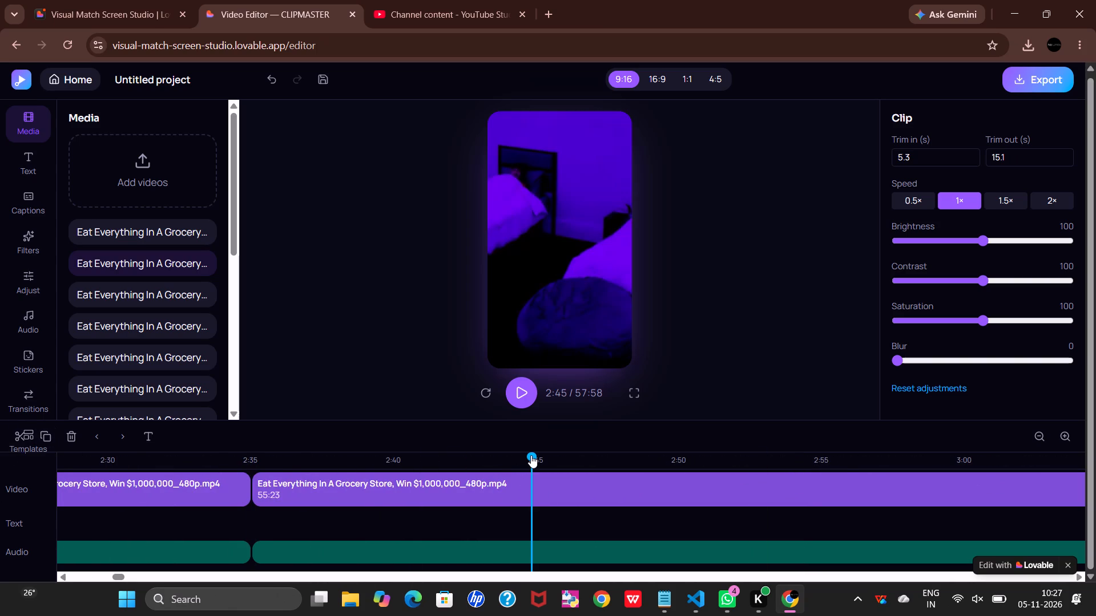
click(14, 431)
Continue the 10-second cuts in the long remaining clip at about 2:55, 3:05, 3:15 and 3:25.
scroll(872, 493, left, 4)
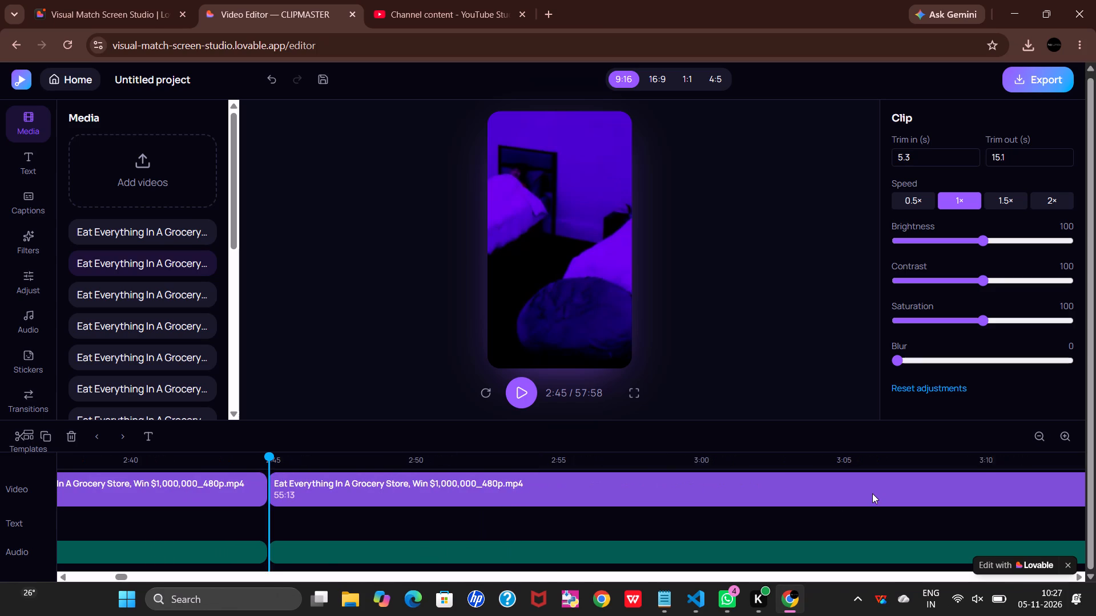
click(559, 460)
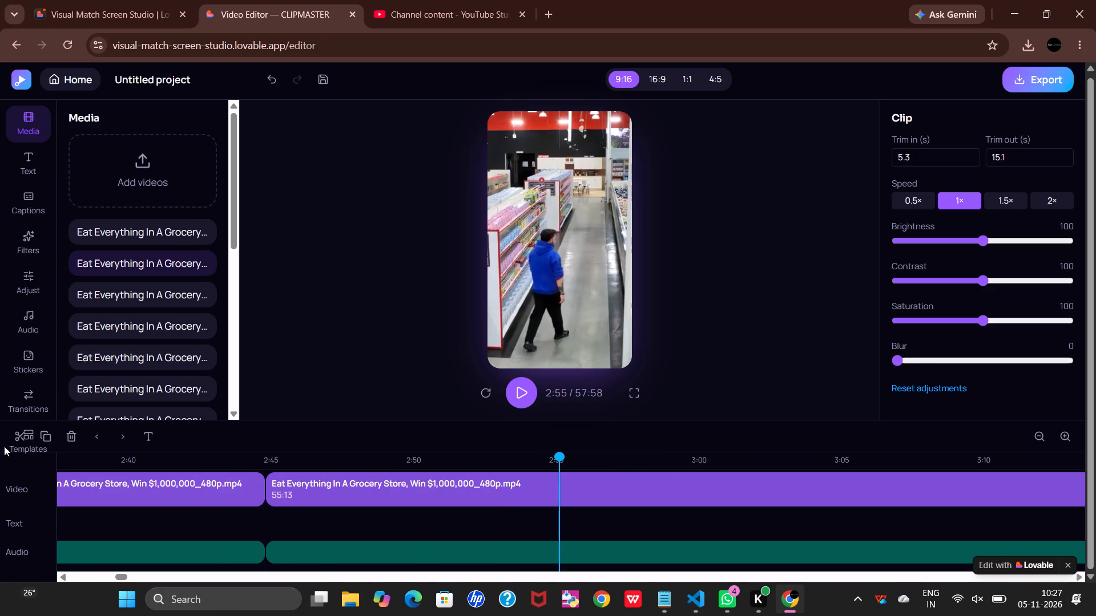
click(17, 439)
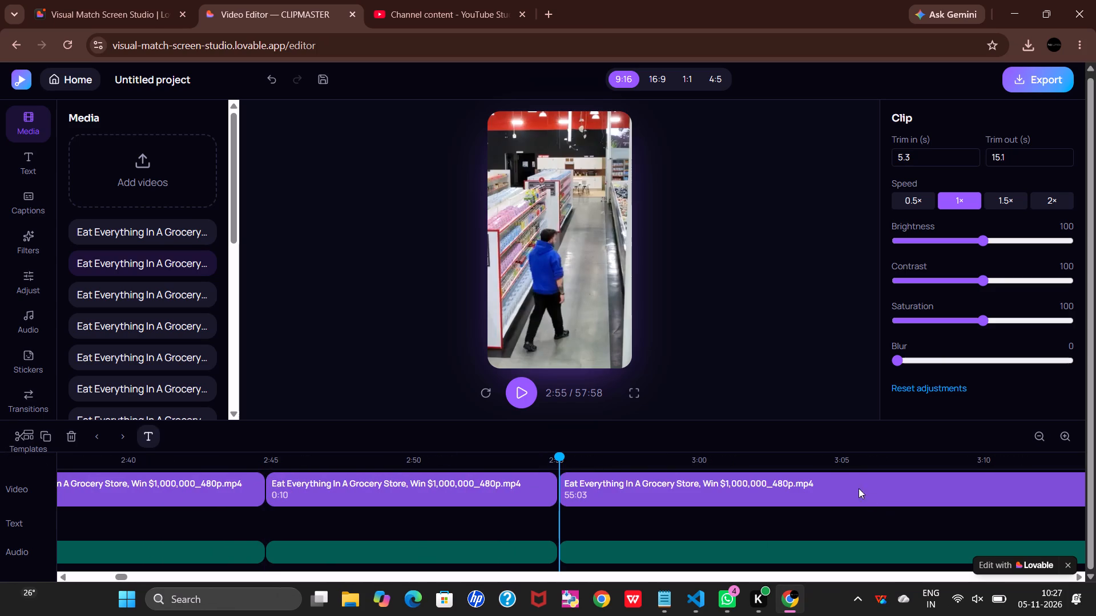
click(844, 463)
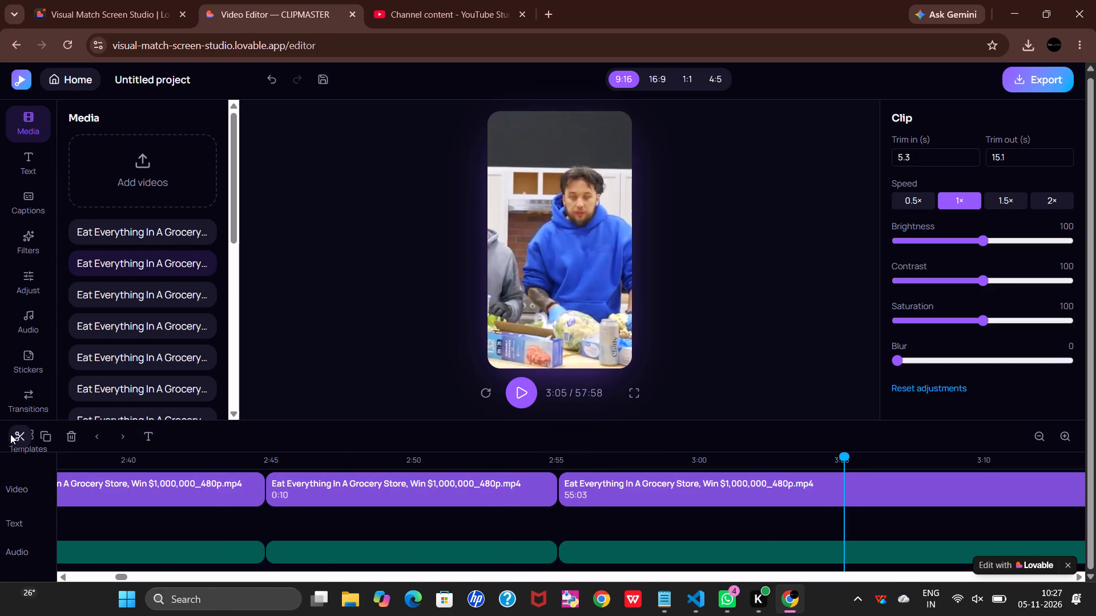
click(13, 434)
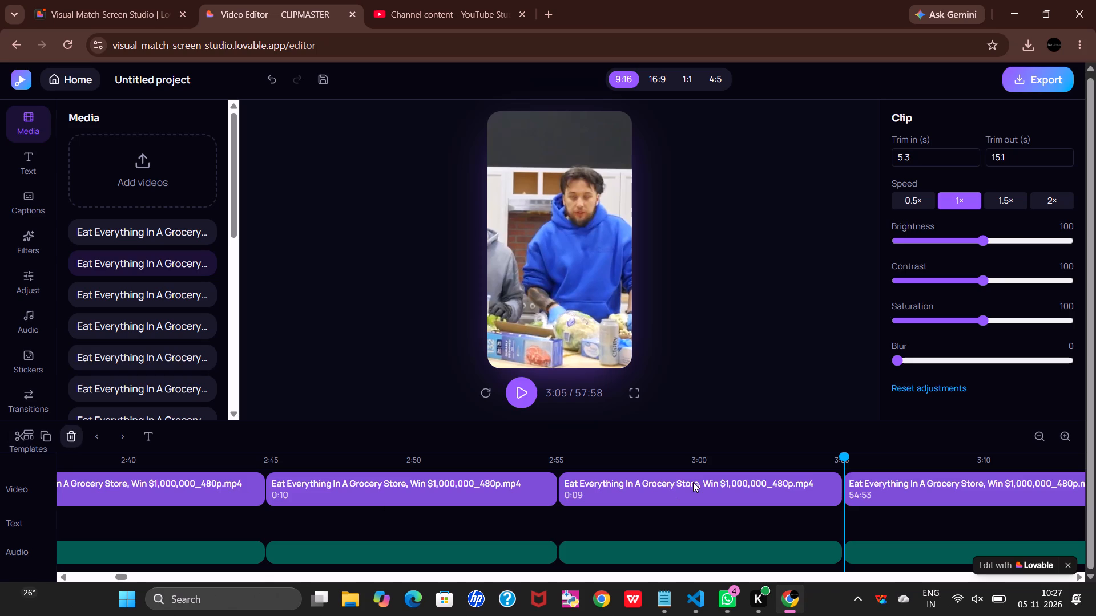
scroll(693, 482, left, 8)
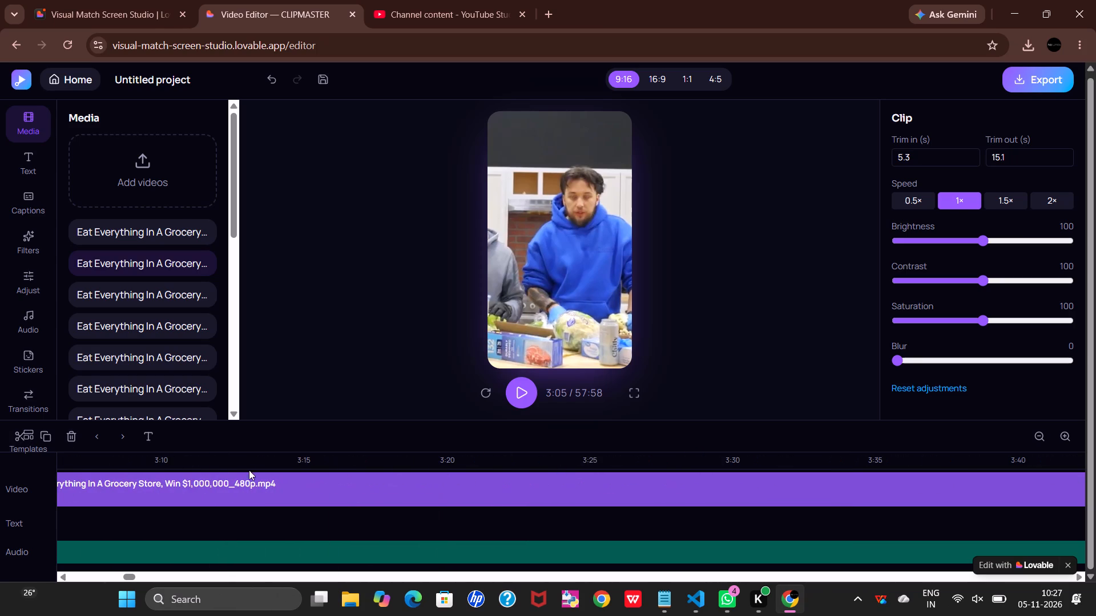
click(298, 456)
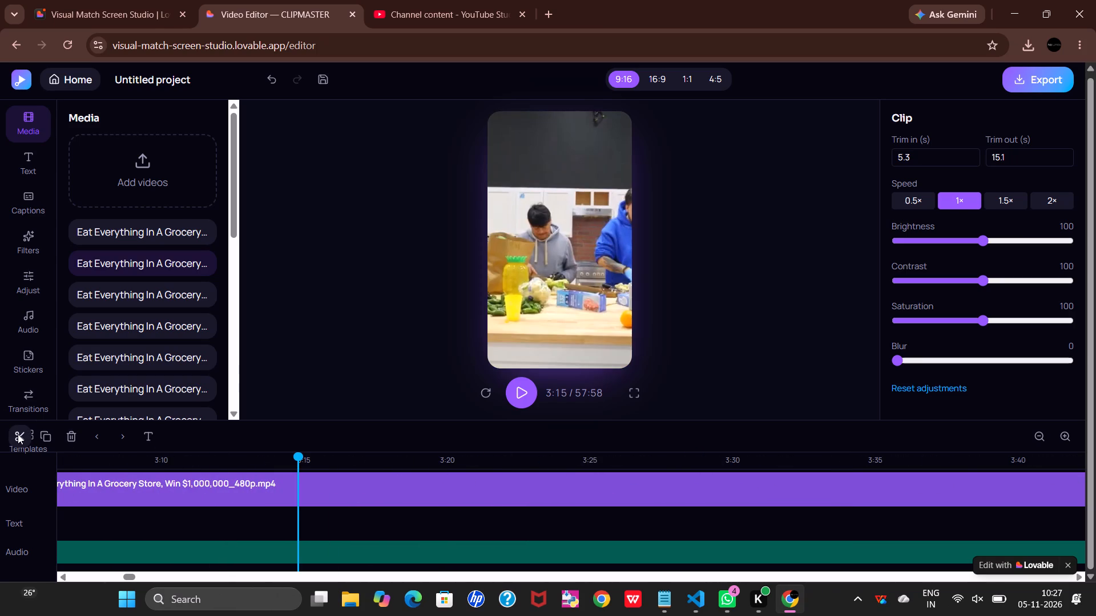
click(18, 434)
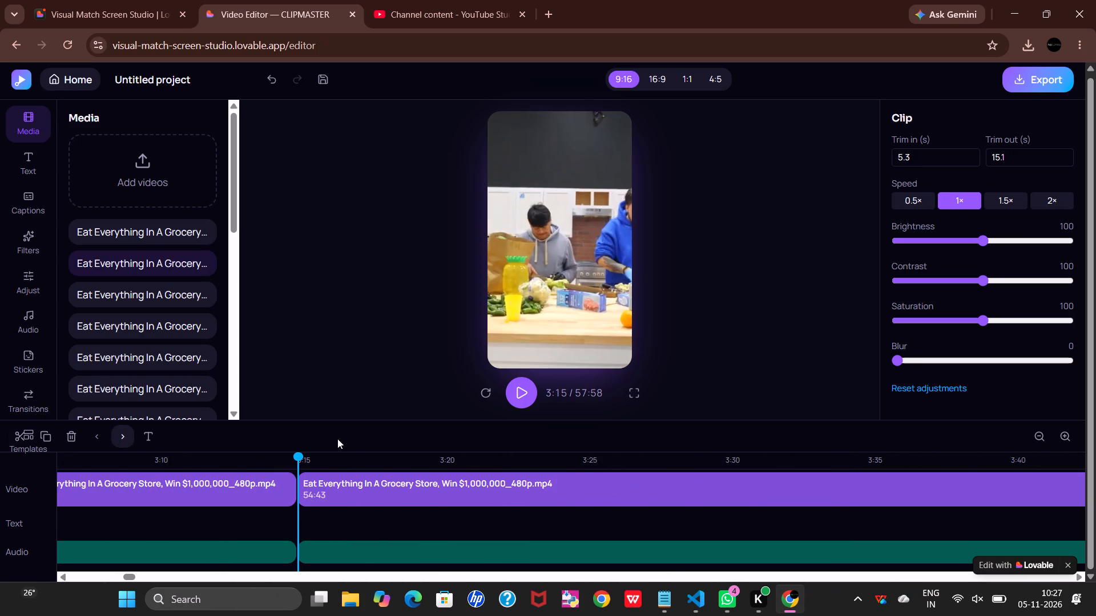
click(587, 467)
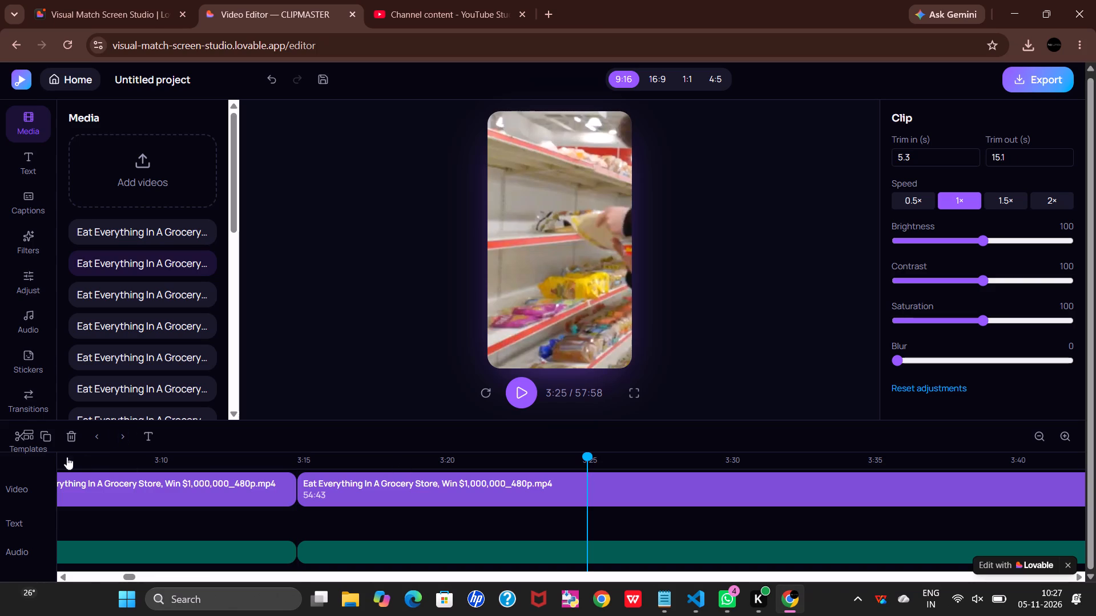
click(13, 434)
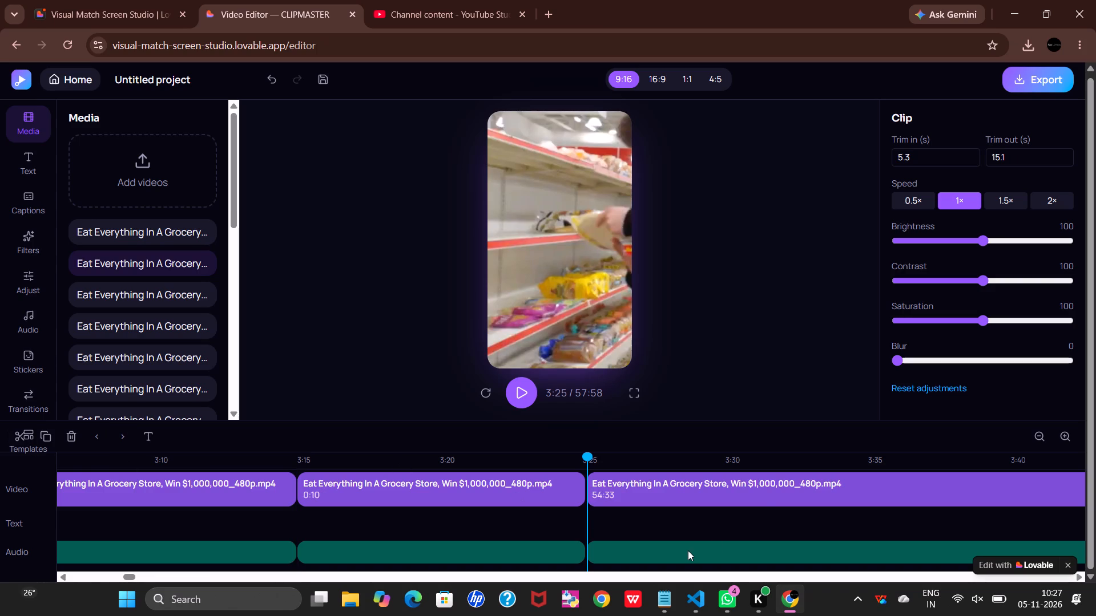
Look along the uncut footage on the timeline past six minutes and back to the first segments.
scroll(765, 508, left, 13)
scroll(765, 508, left, 18)
scroll(765, 508, left, 6)
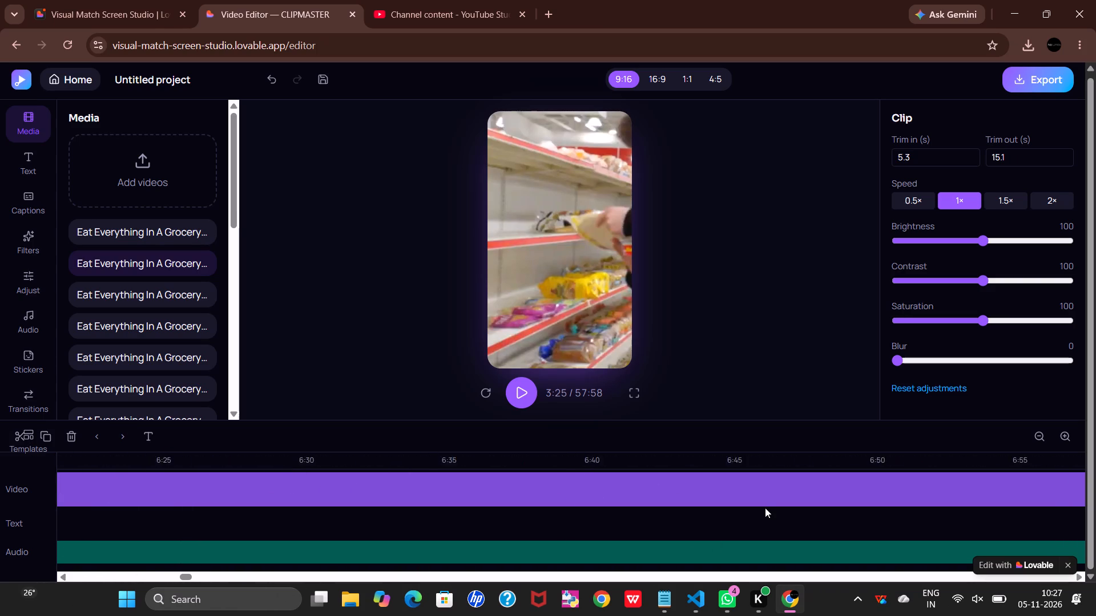
scroll(765, 508, right, 17)
scroll(765, 508, right, 4)
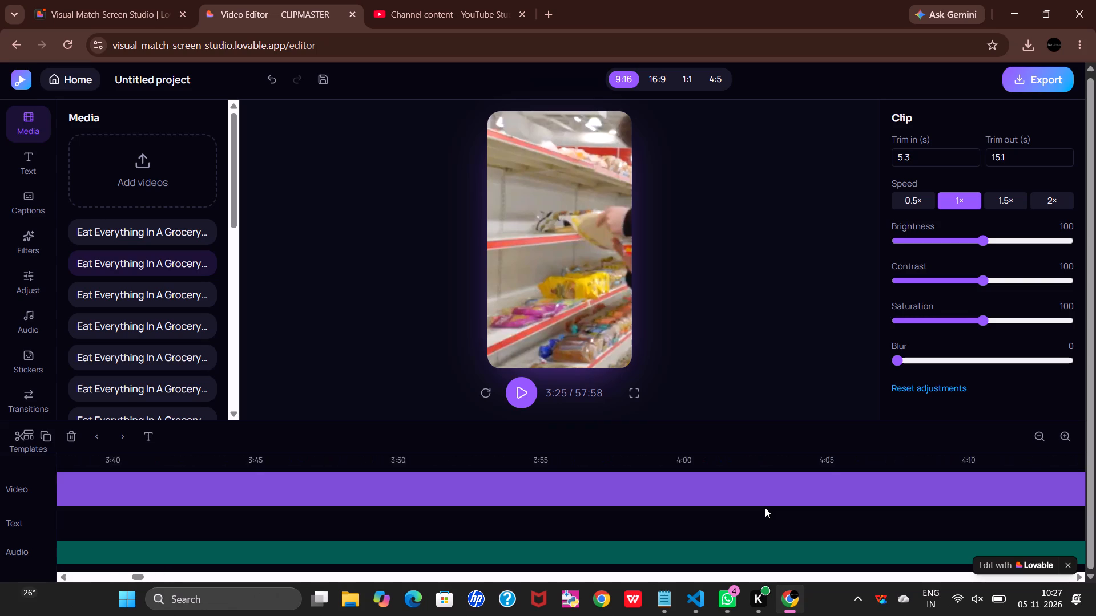
scroll(765, 508, right, 14)
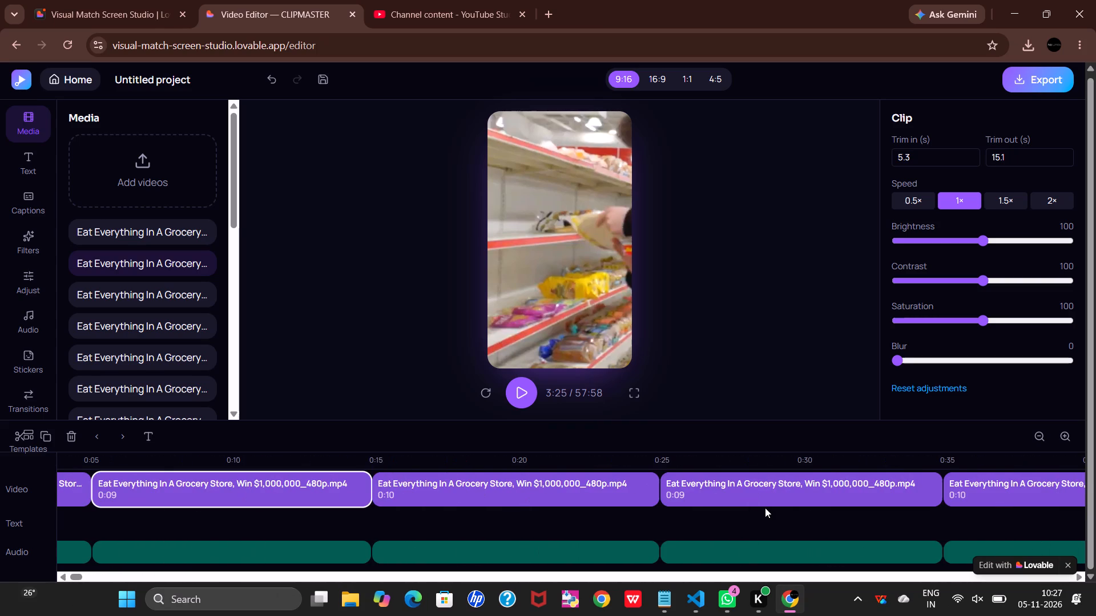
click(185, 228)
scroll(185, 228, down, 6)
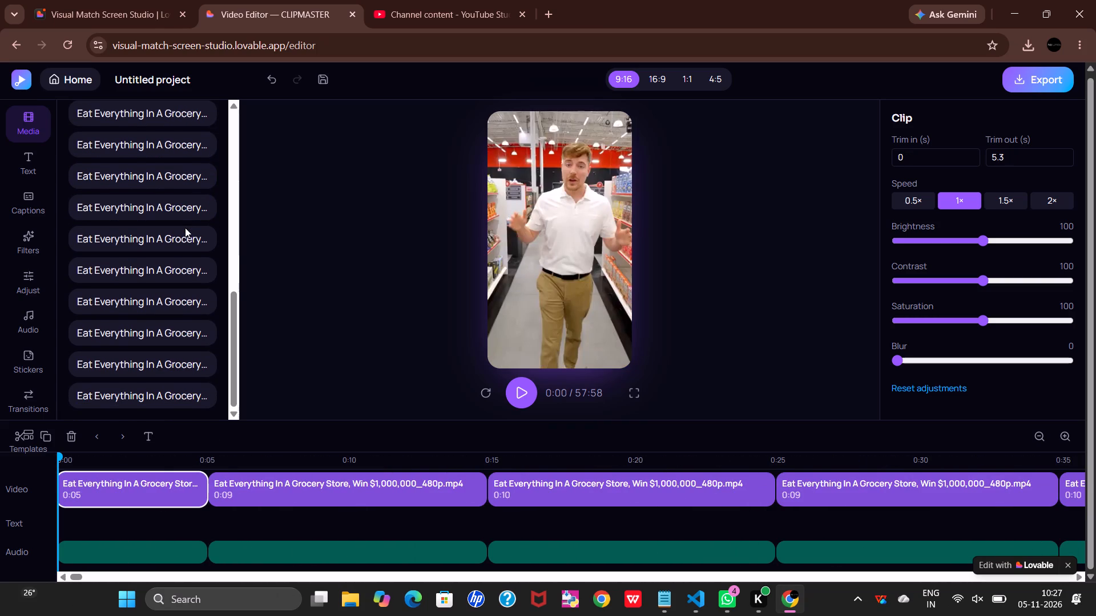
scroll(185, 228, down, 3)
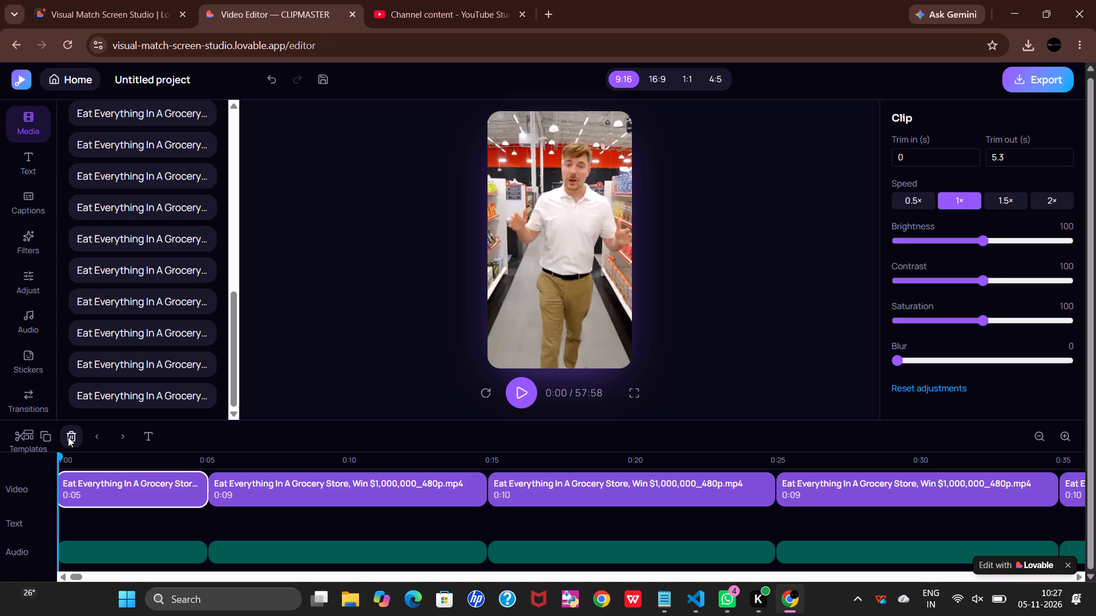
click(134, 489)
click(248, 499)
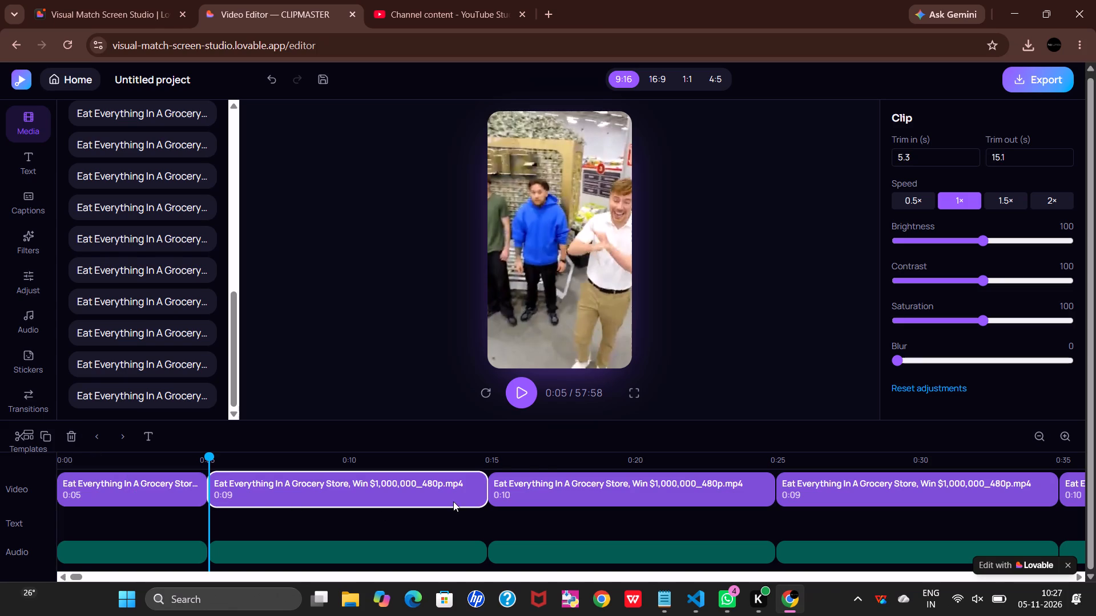
Delete the long uncut clip that starts at about 3:25, keeping only the short segments before it.
scroll(549, 465, left, 15)
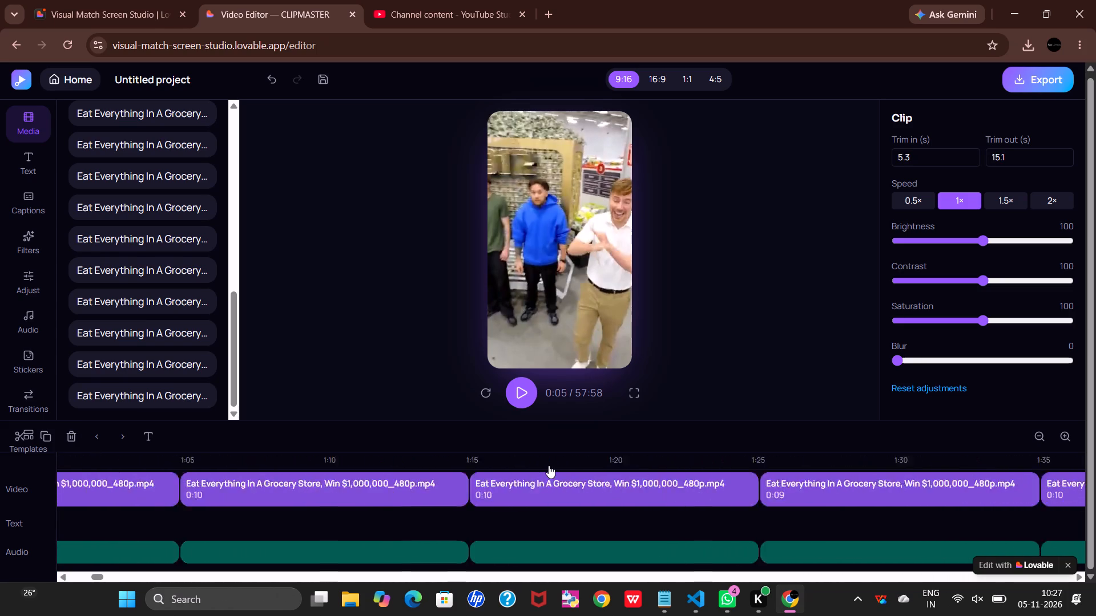
scroll(549, 465, left, 8)
scroll(549, 465, right, 7)
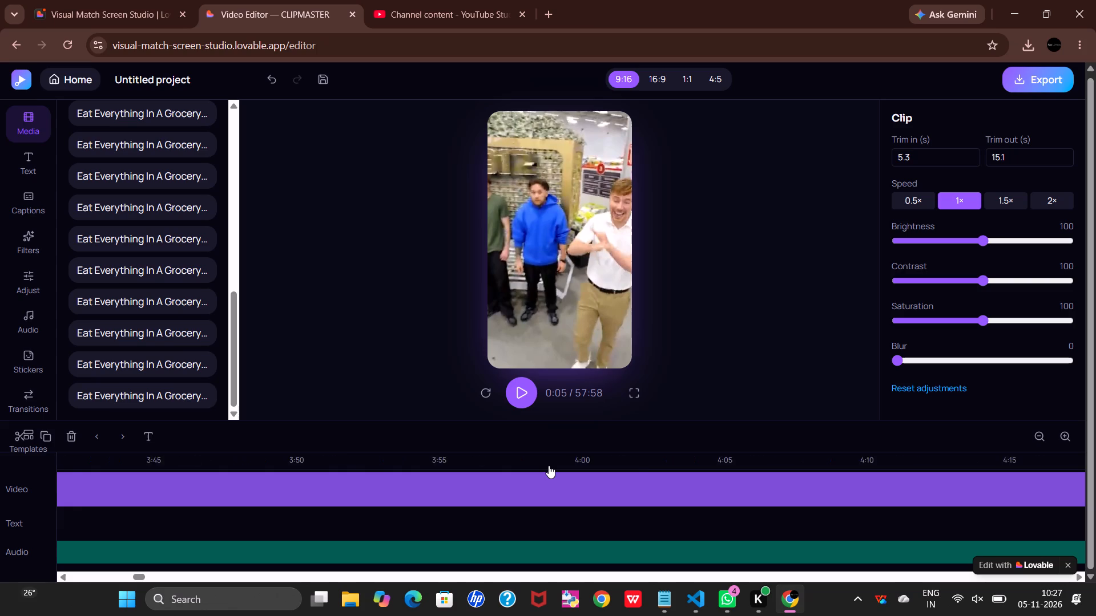
scroll(549, 465, right, 3)
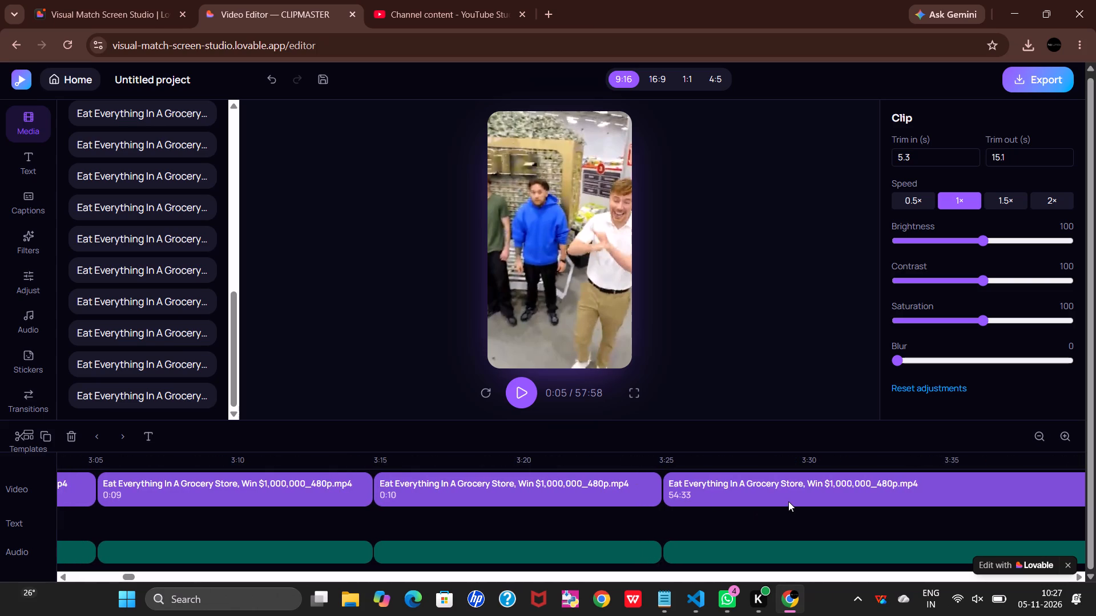
click(788, 501)
click(70, 438)
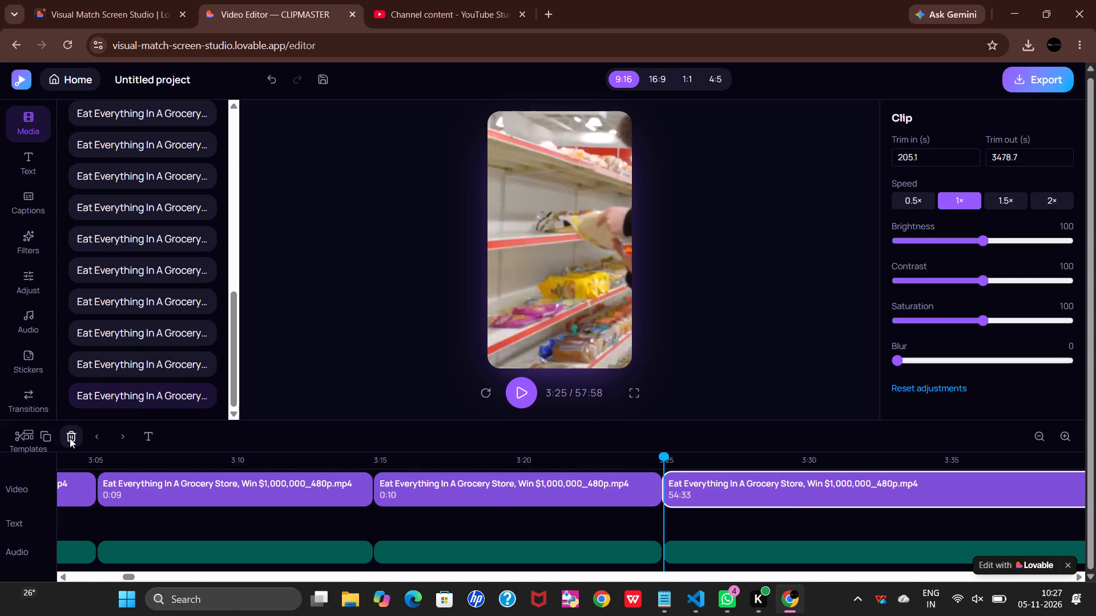
Check the remaining short segments back to the start of the timeline and start exporting the 9:16 project.
scroll(376, 502, right, 4)
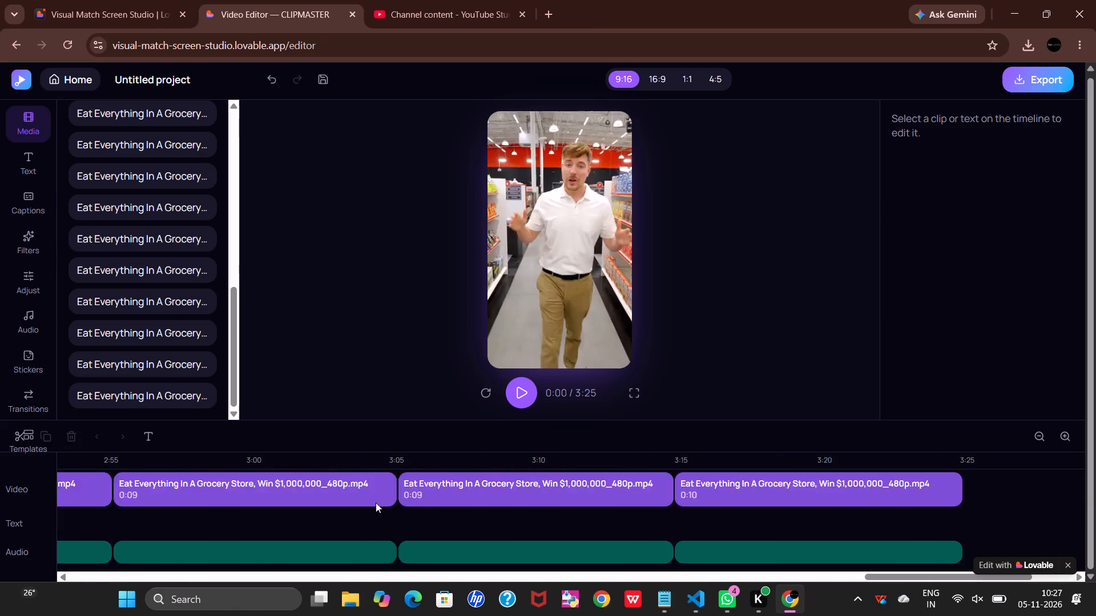
scroll(376, 502, right, 8)
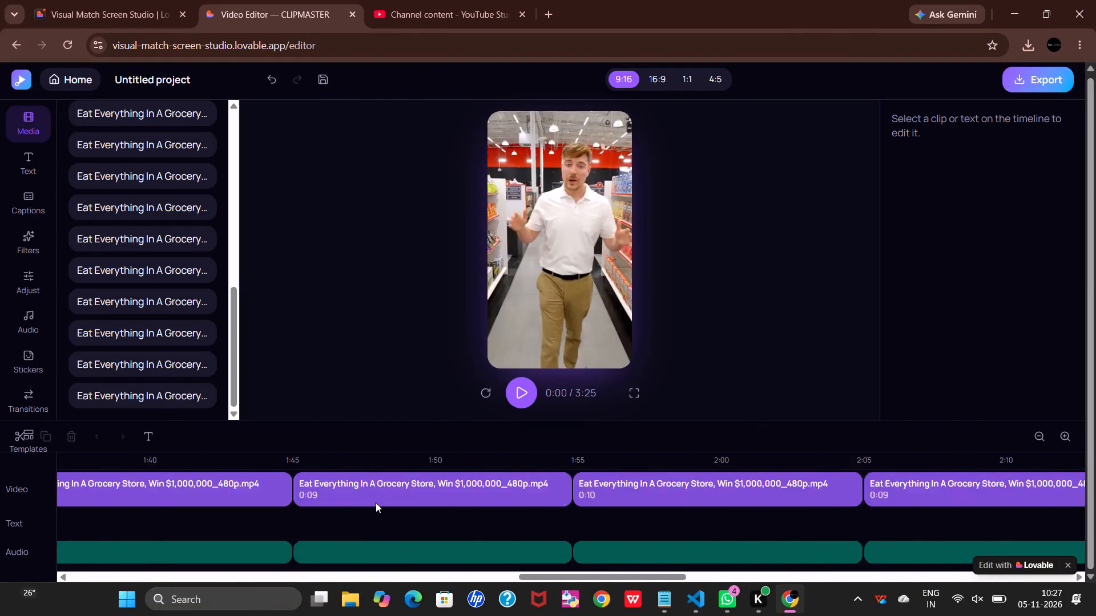
scroll(376, 502, right, 14)
scroll(376, 502, right, 7)
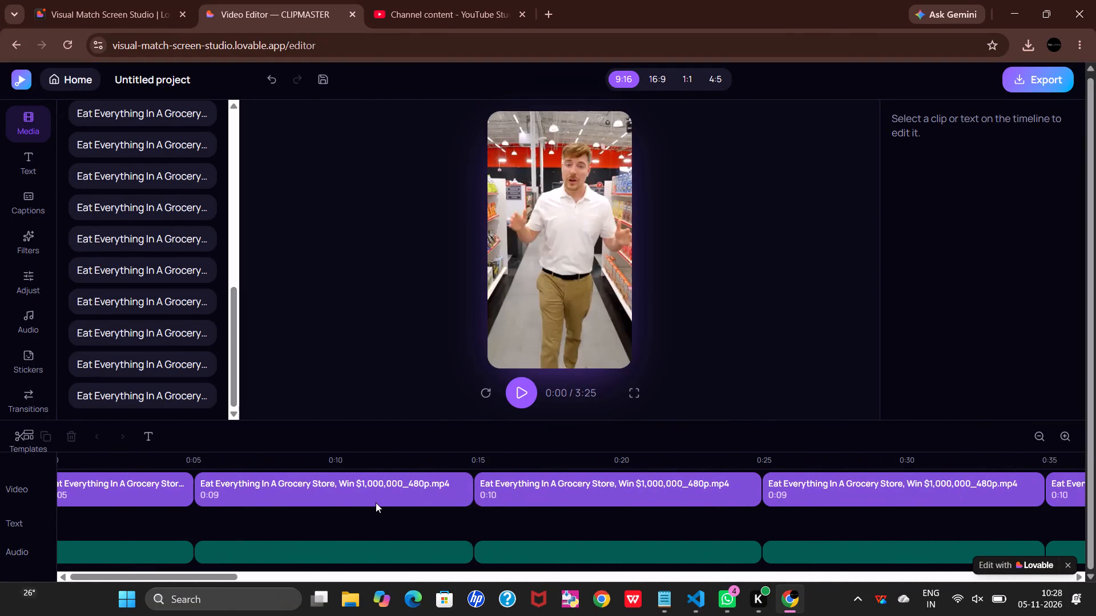
scroll(376, 502, right, 3)
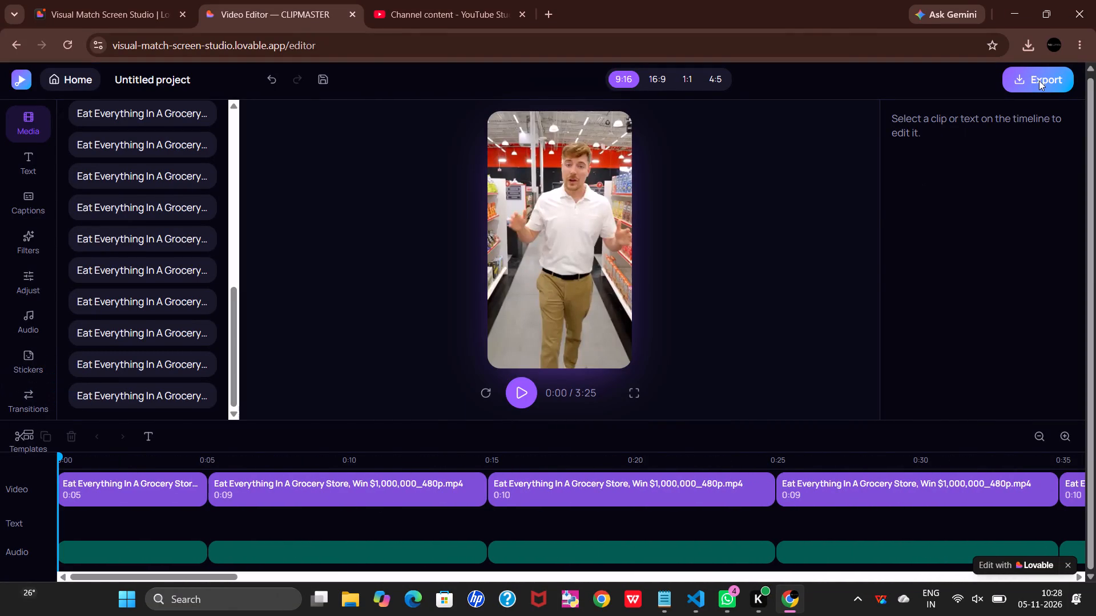
click(1039, 80)
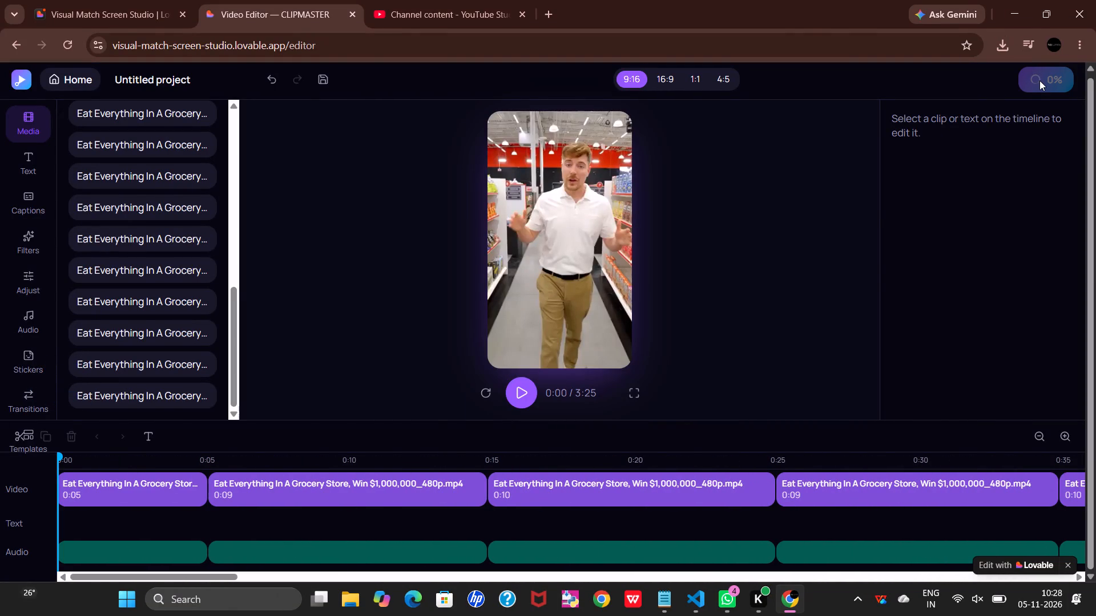
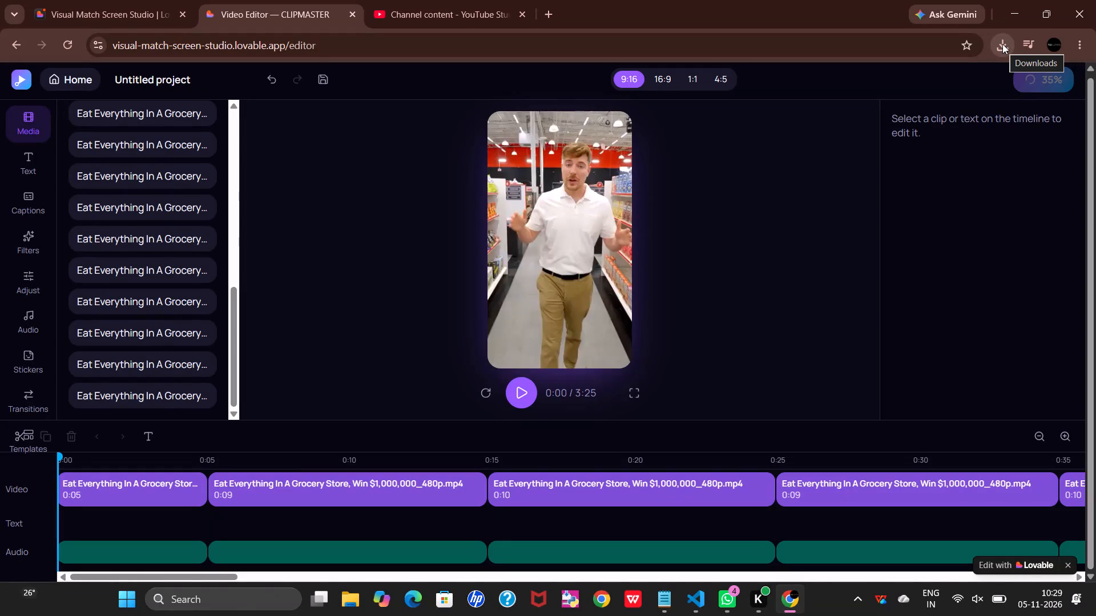
Check the recent download history for the exported project file.
click(1002, 44)
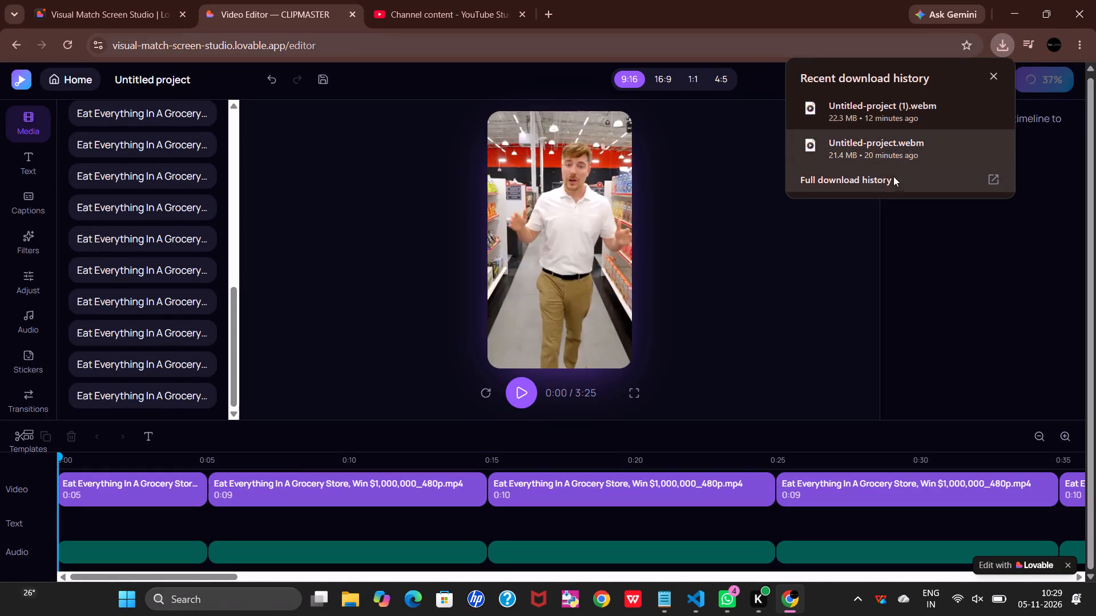
click(947, 239)
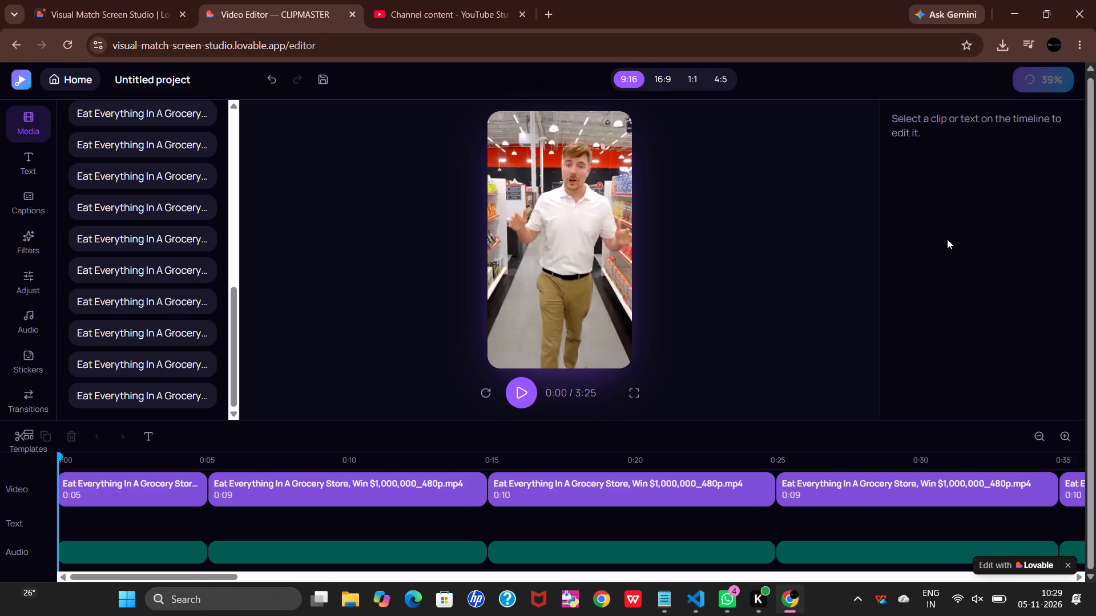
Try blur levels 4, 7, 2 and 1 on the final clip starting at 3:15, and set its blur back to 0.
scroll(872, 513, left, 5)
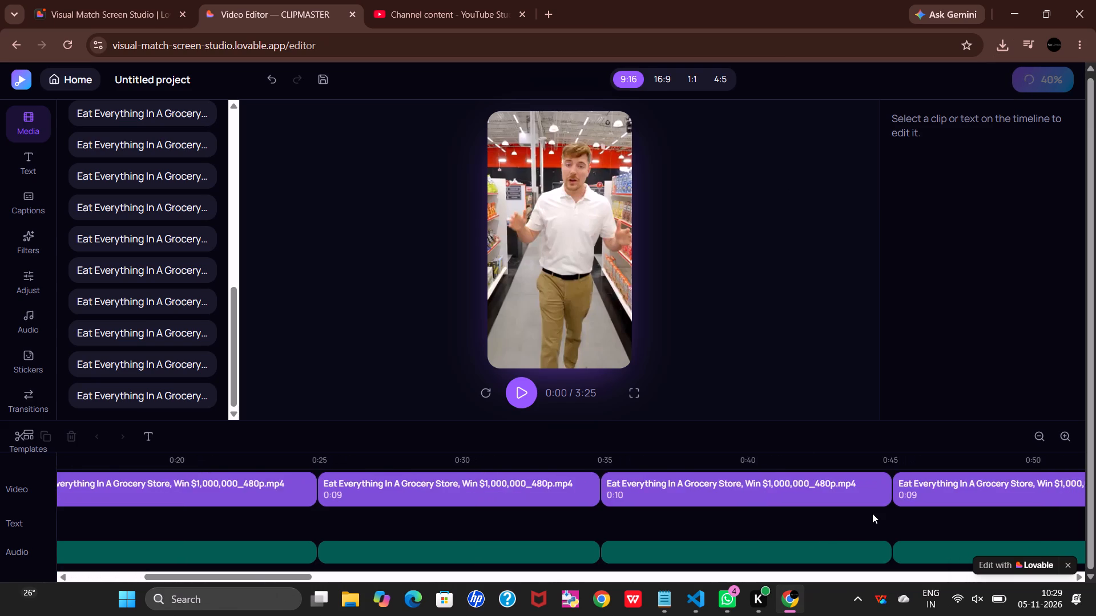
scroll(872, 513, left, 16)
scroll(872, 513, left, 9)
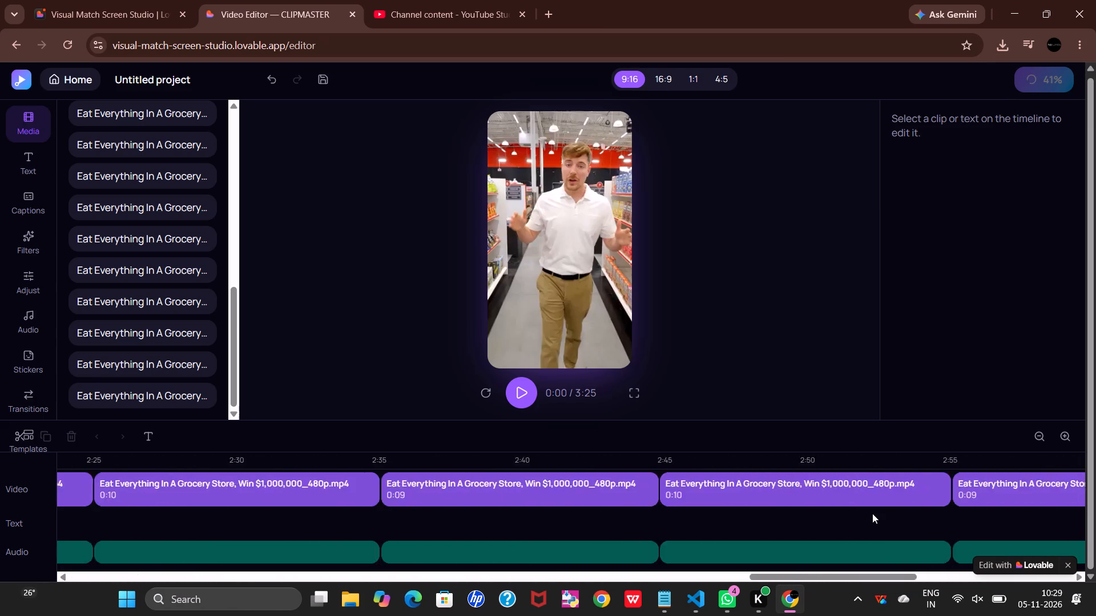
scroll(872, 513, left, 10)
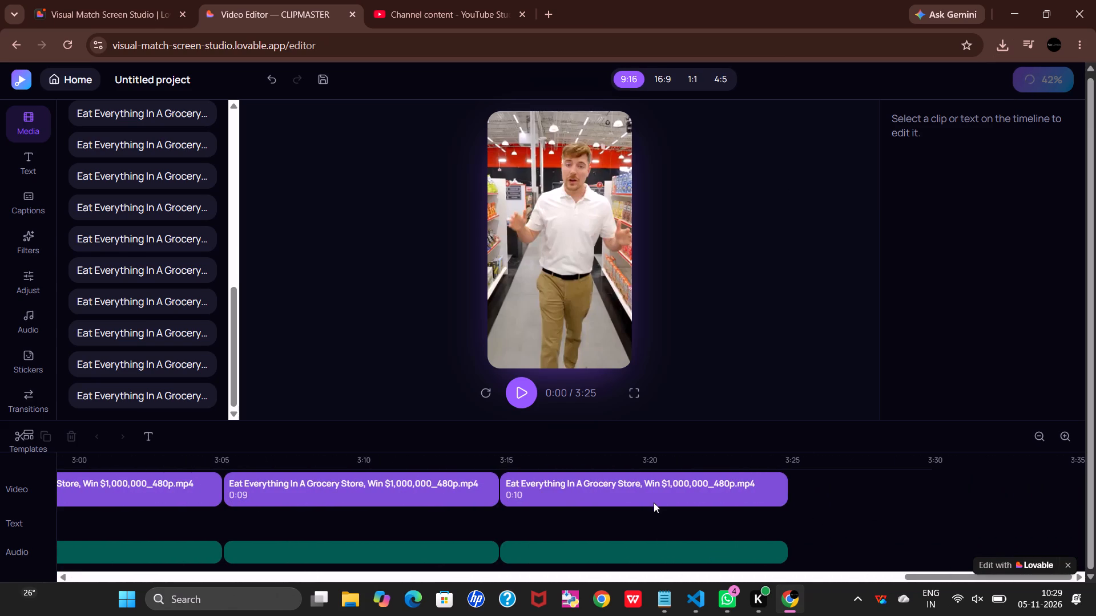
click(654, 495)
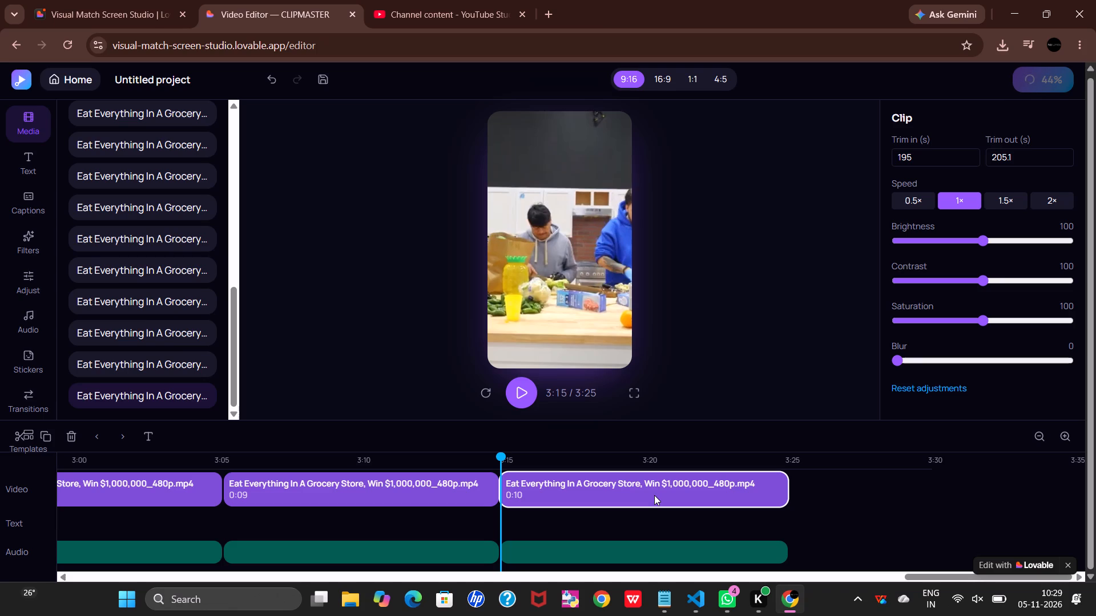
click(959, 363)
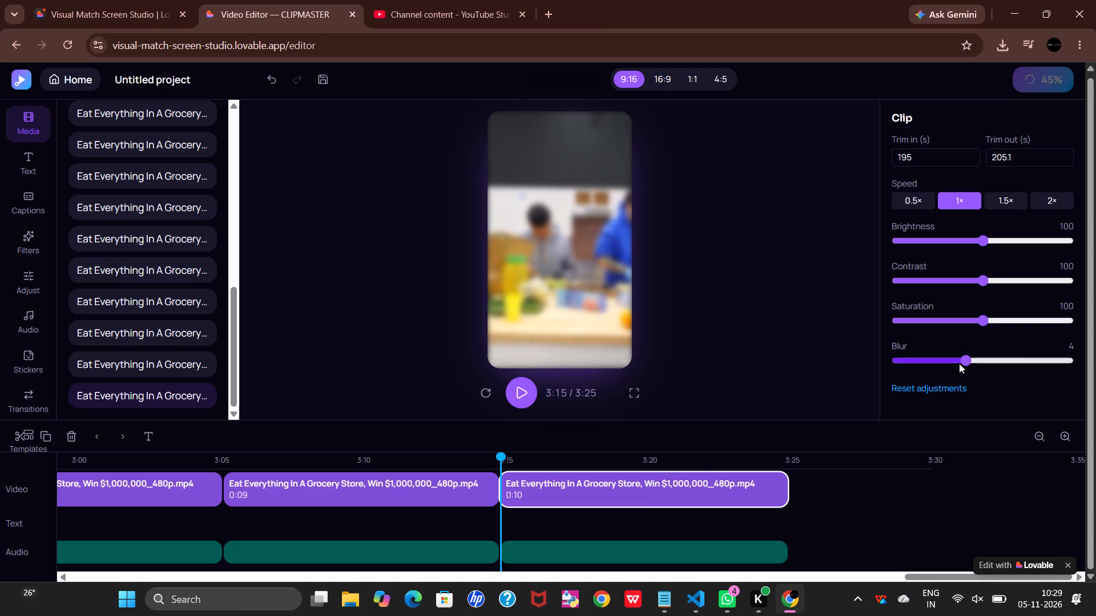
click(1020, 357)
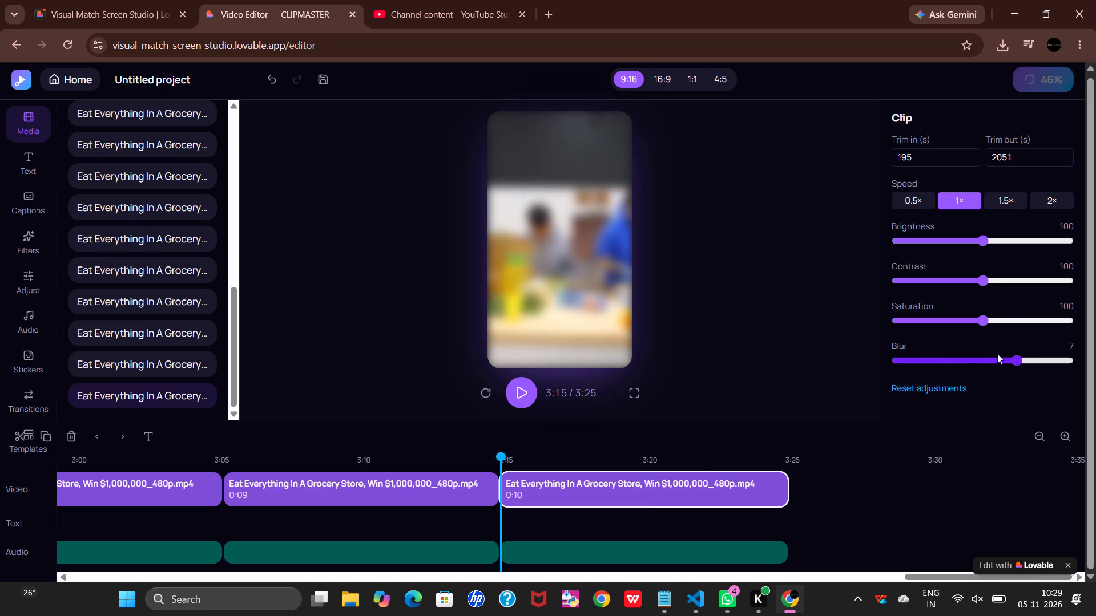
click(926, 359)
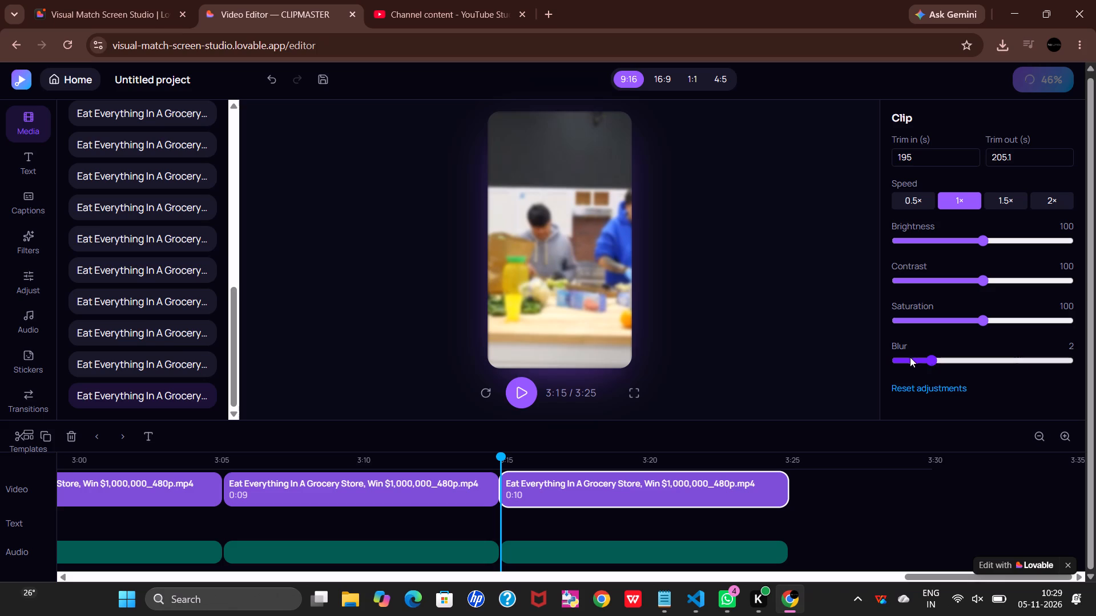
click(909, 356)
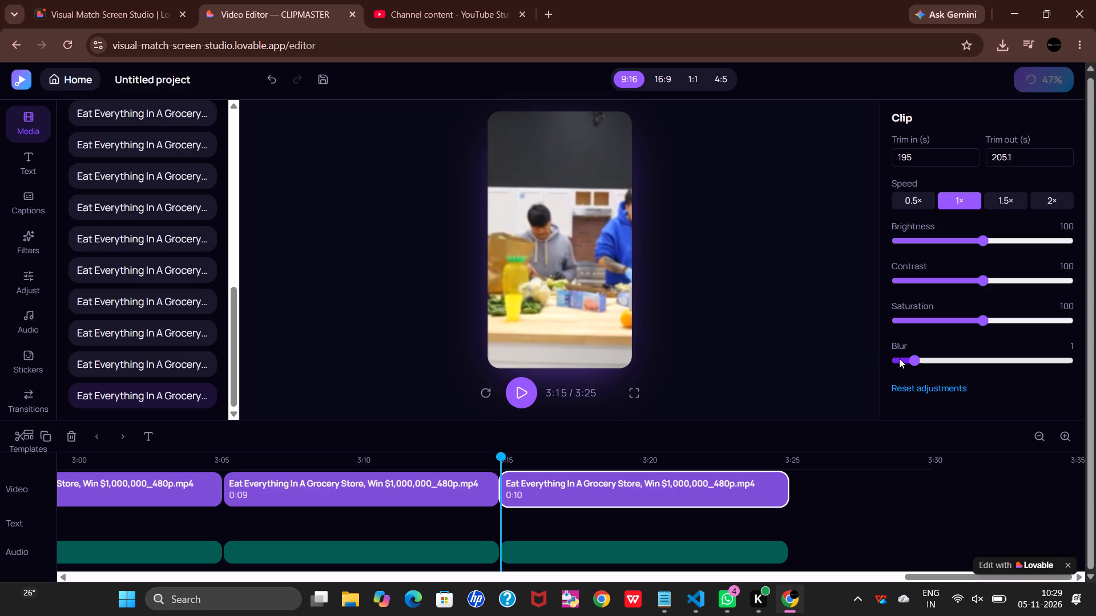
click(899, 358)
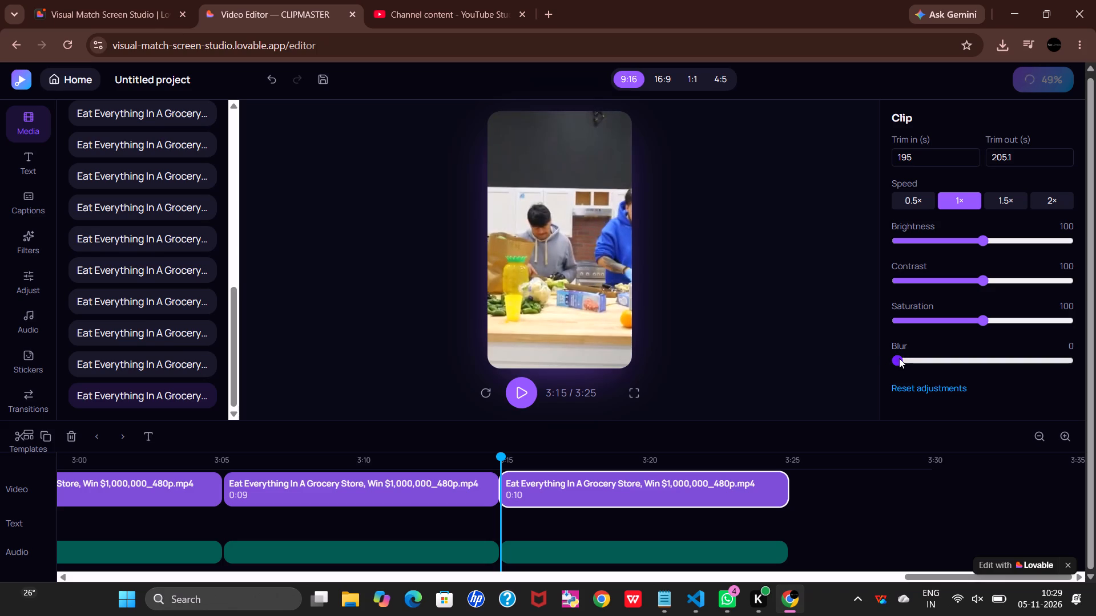
Delete the final clip starting at 3:15 and the clip starting at 2:55.
click(70, 436)
click(550, 471)
click(472, 480)
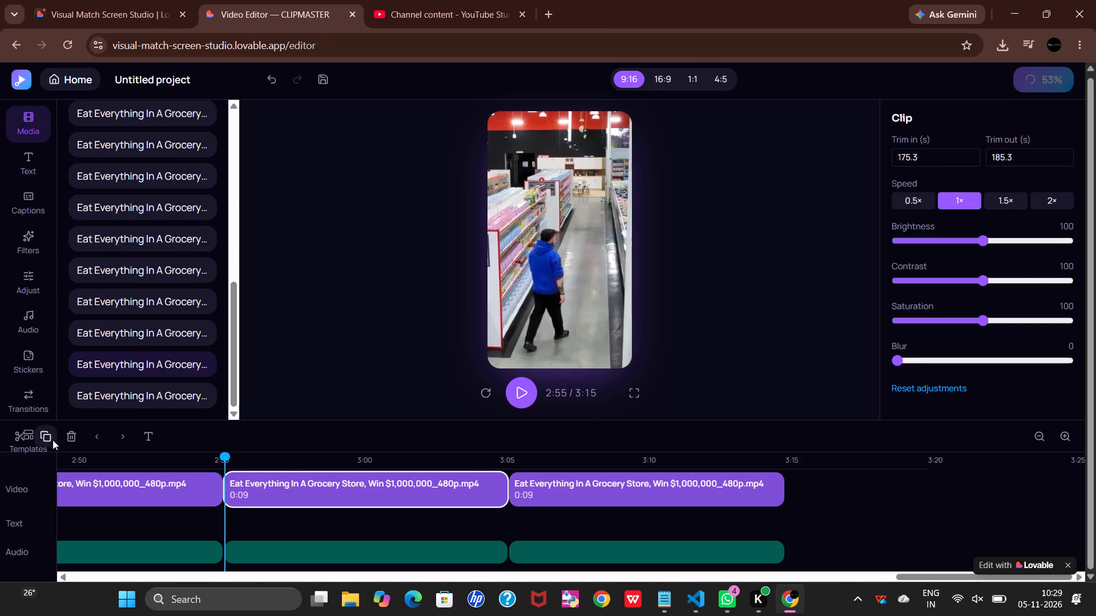
click(71, 441)
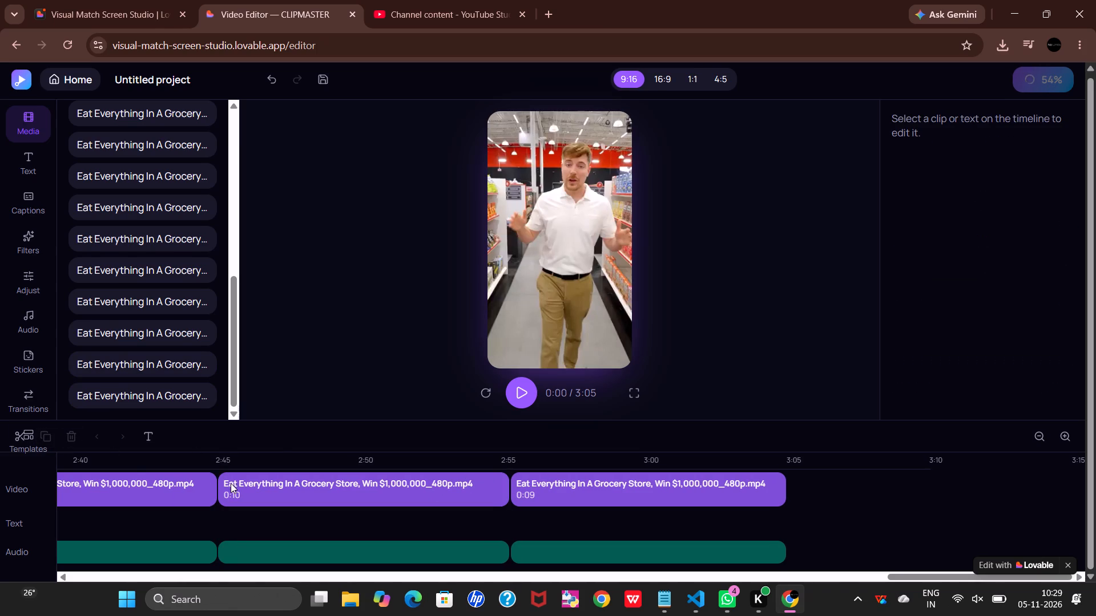
Working back along the timeline, delete the clip starting at 2:25 and the one starting at 2:15.
click(260, 487)
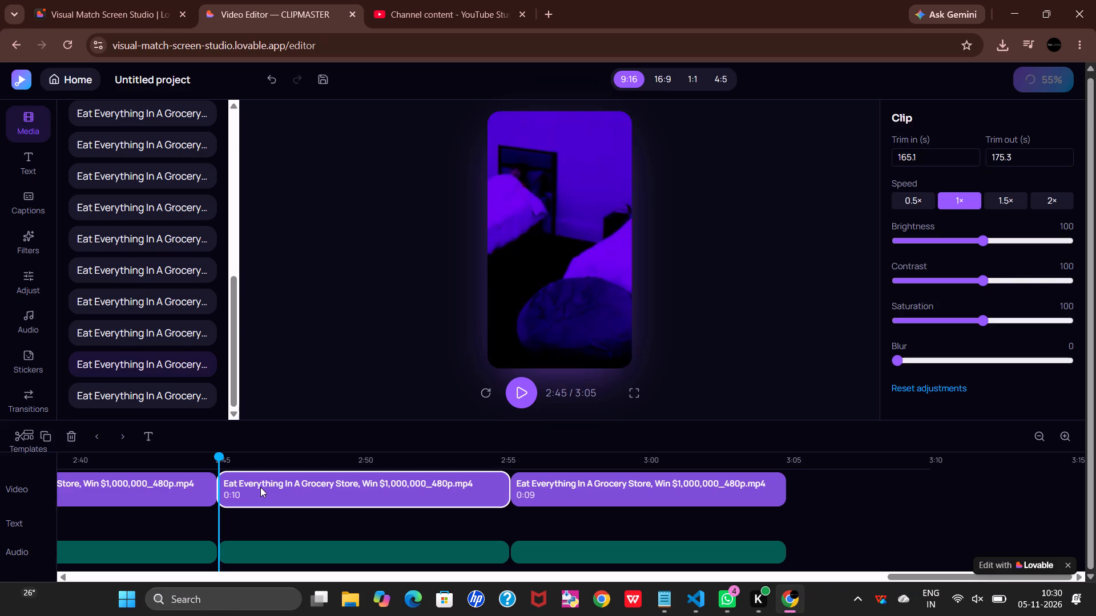
click(183, 479)
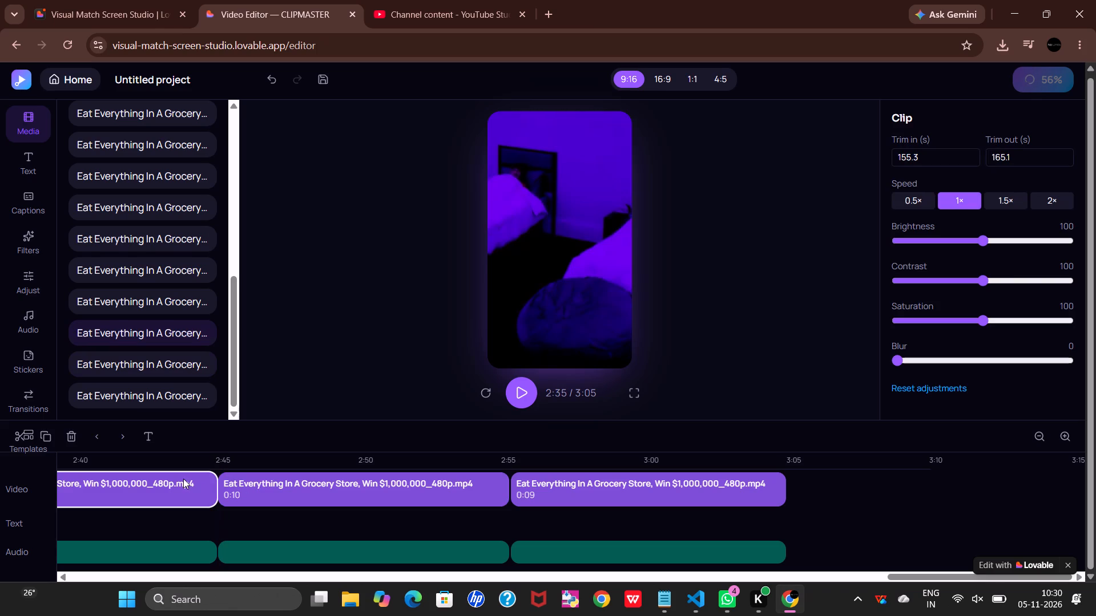
scroll(183, 479, right, 5)
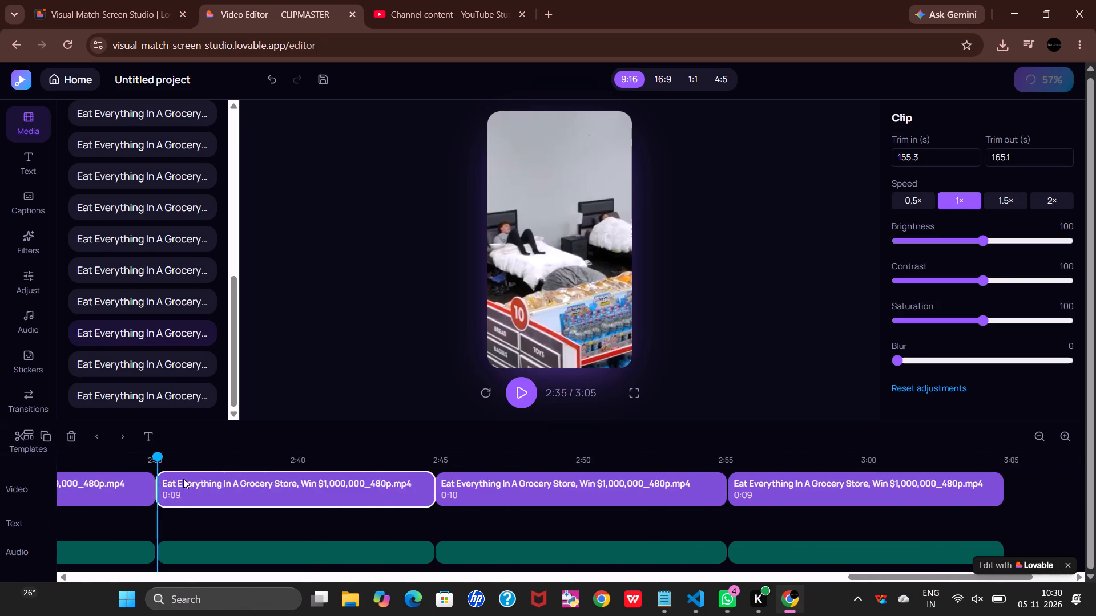
scroll(183, 479, right, 2)
click(155, 493)
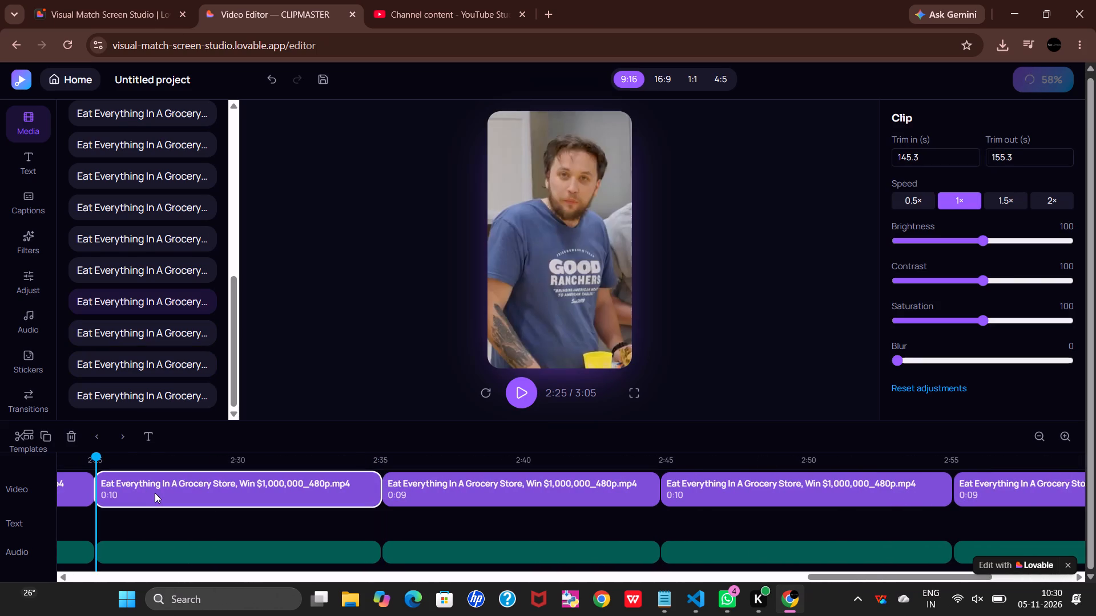
click(69, 439)
click(217, 473)
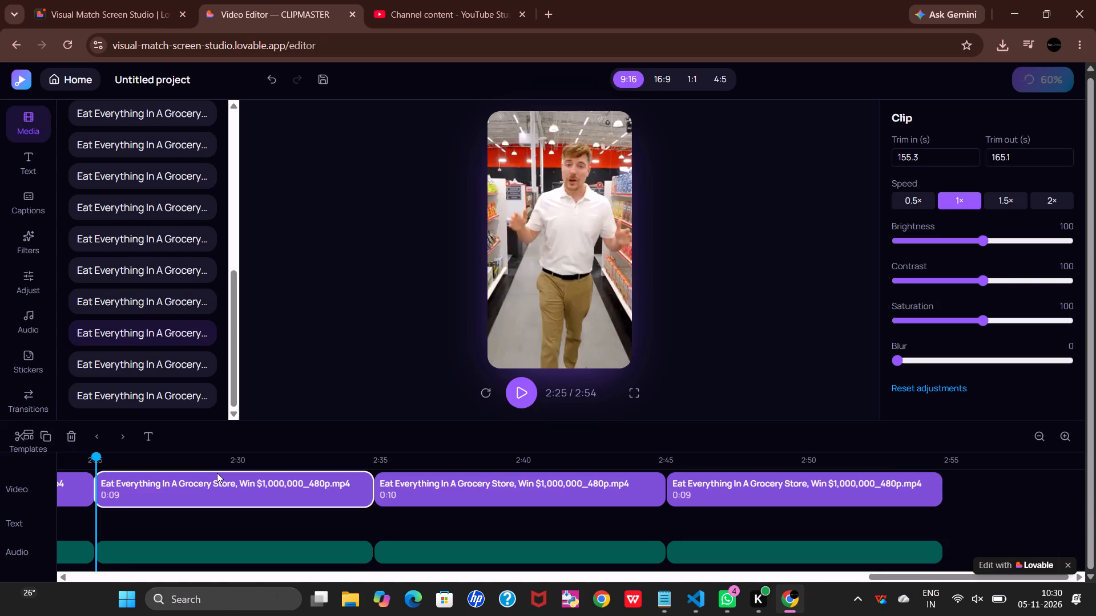
scroll(205, 496, right, 5)
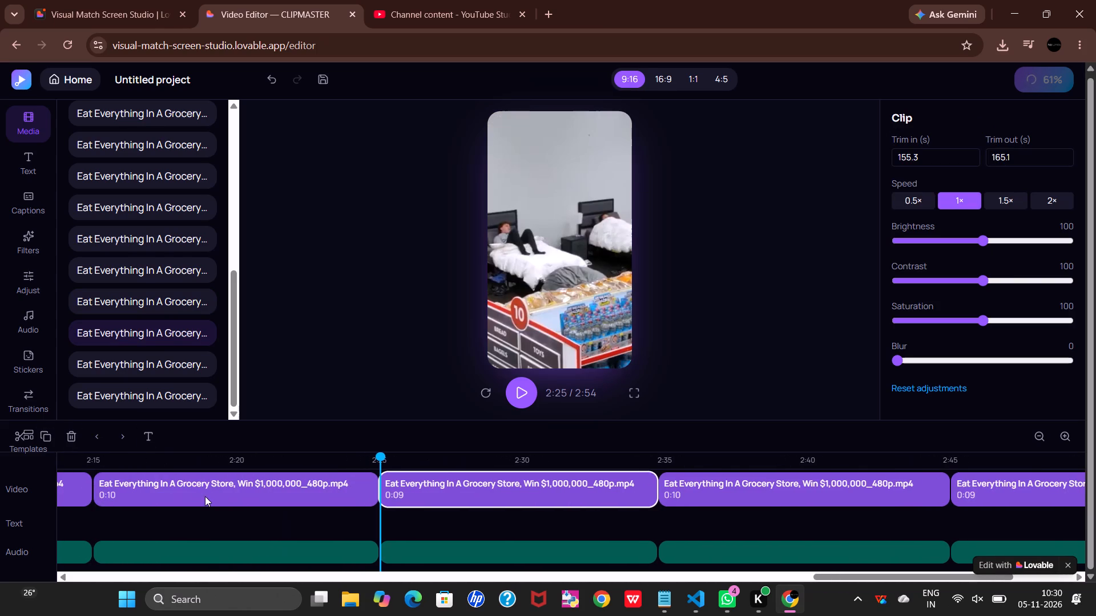
click(205, 496)
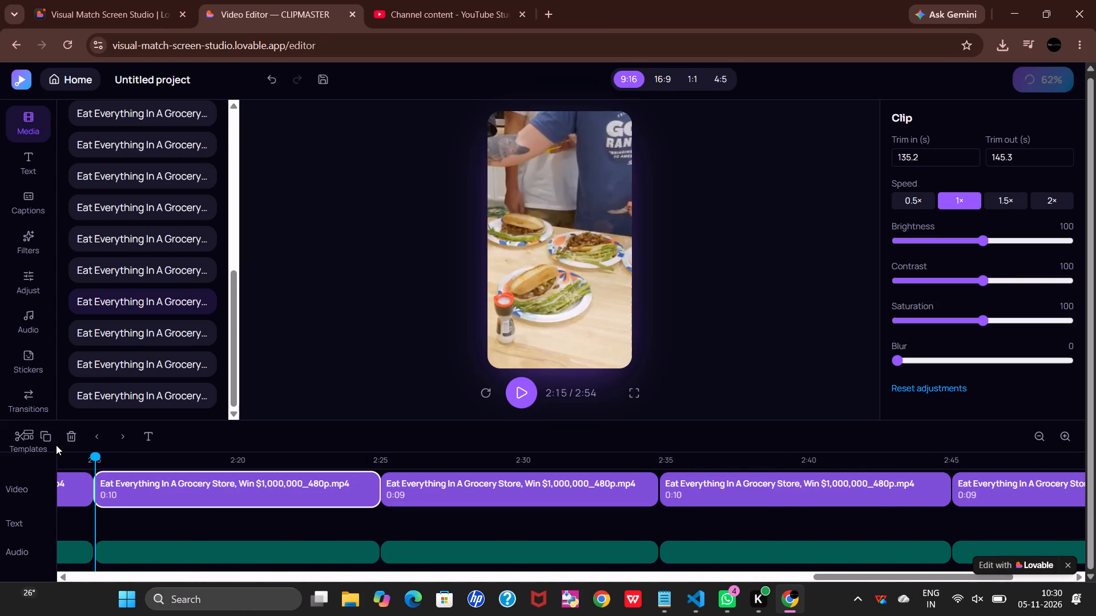
click(67, 436)
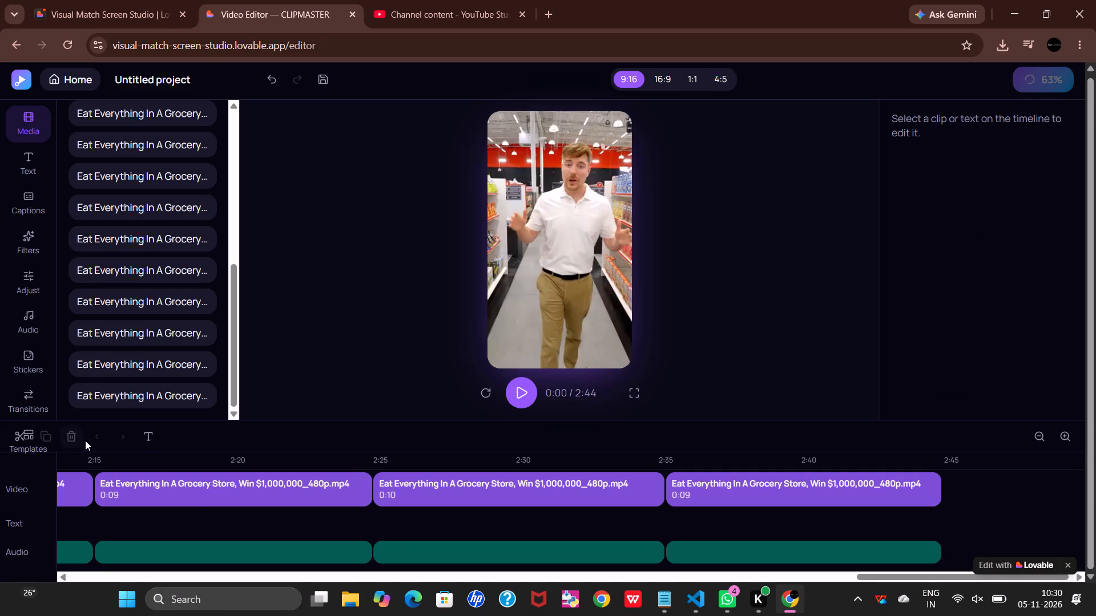
Delete the clip starting at 2:05 and the clip starting at 1:45.
scroll(187, 493, right, 4)
click(187, 493)
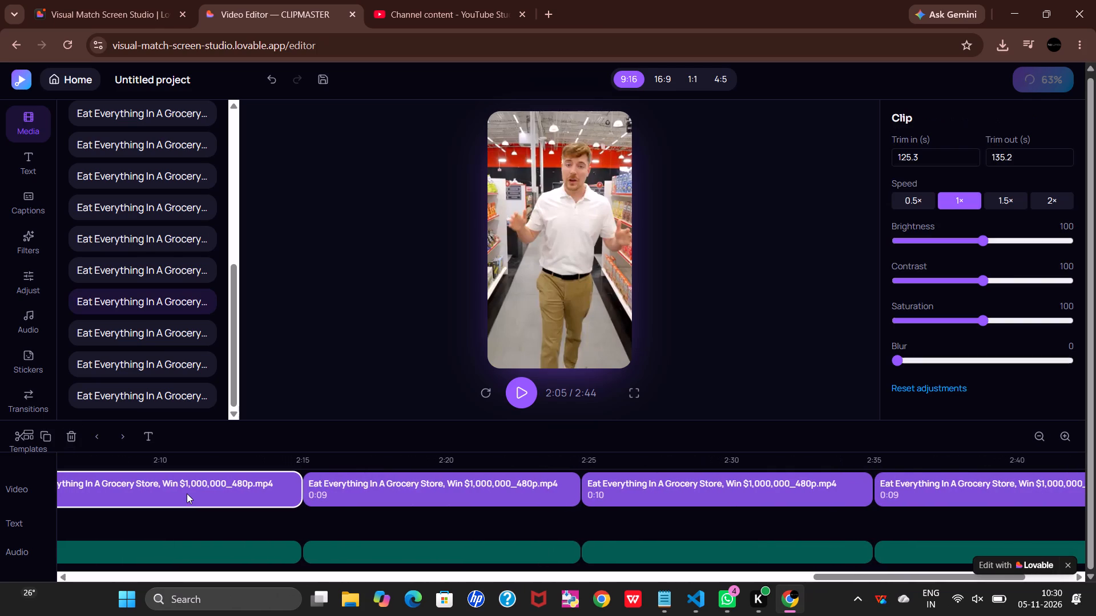
click(70, 433)
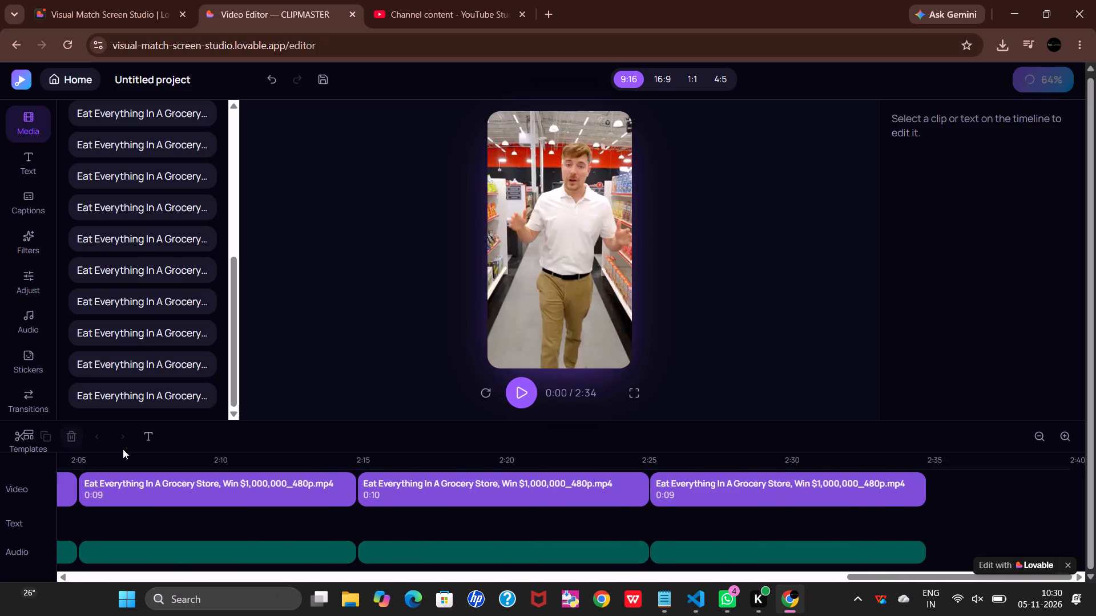
scroll(186, 476, right, 5)
click(203, 481)
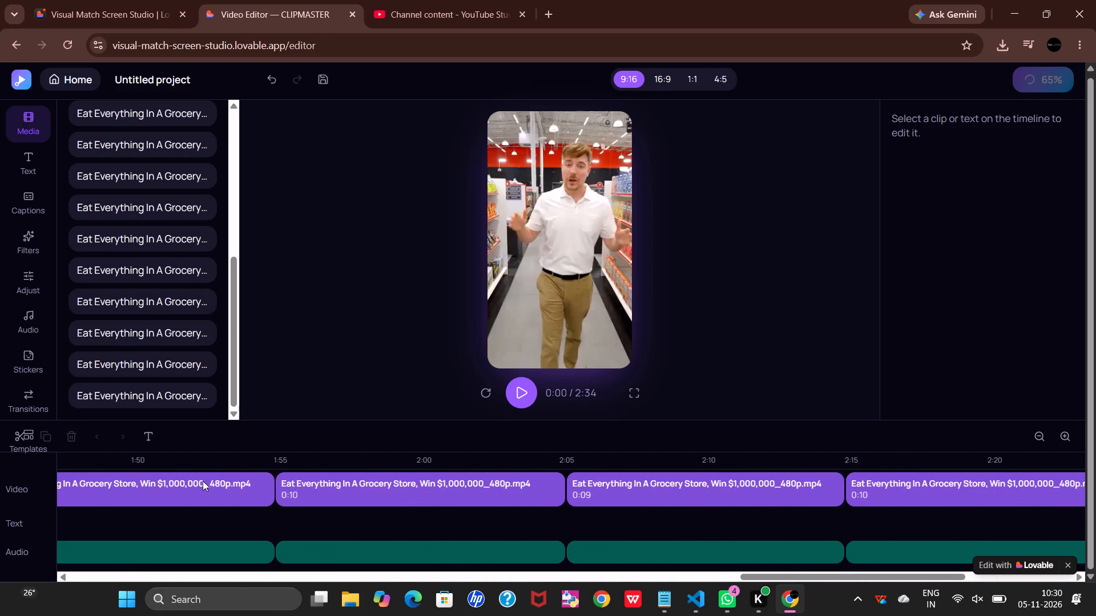
click(66, 434)
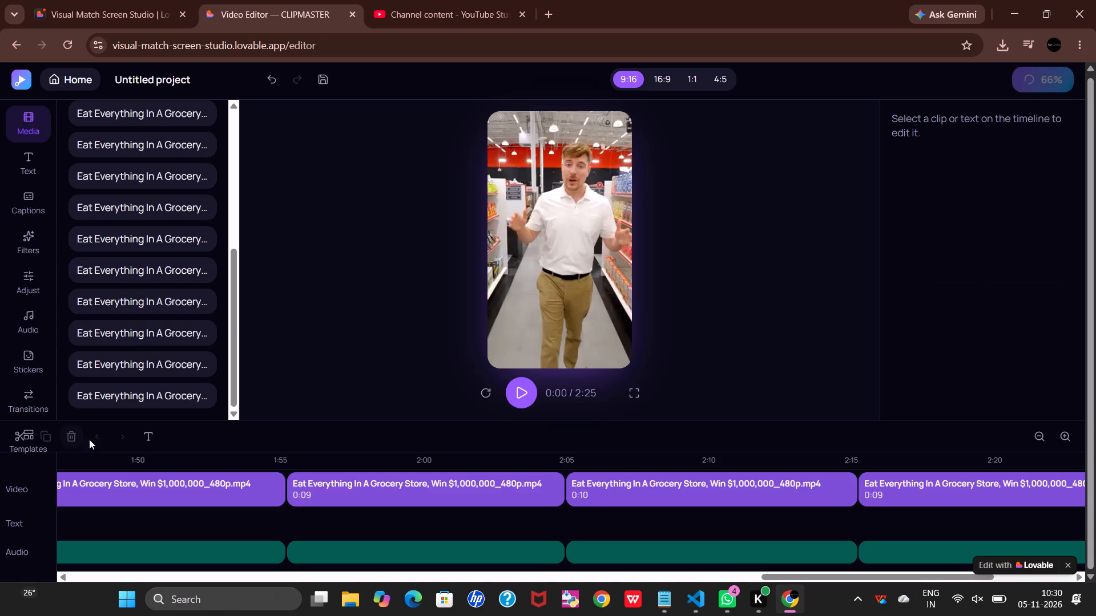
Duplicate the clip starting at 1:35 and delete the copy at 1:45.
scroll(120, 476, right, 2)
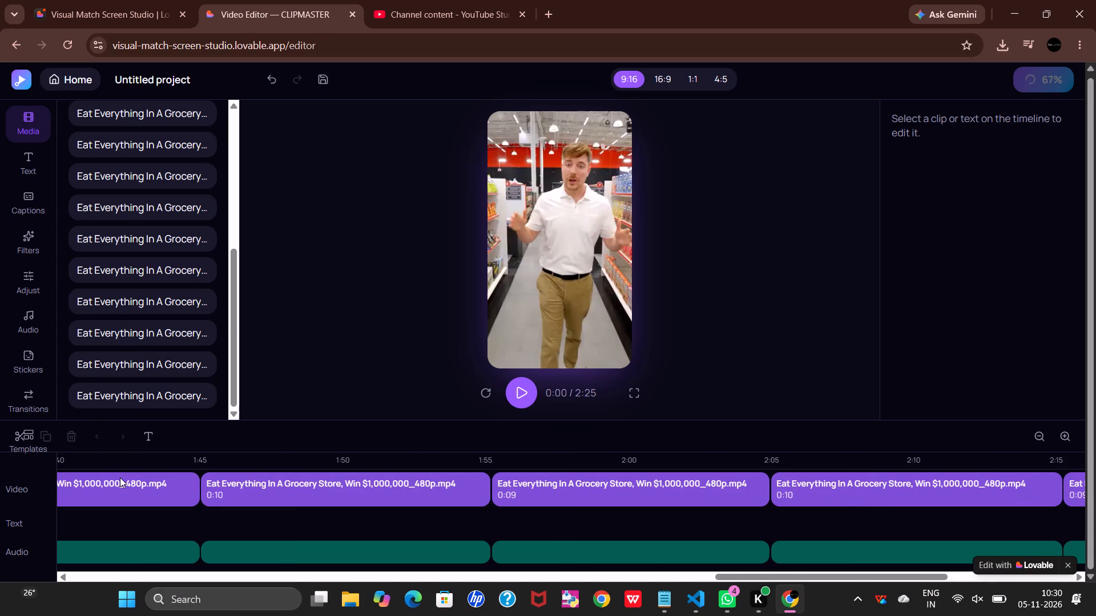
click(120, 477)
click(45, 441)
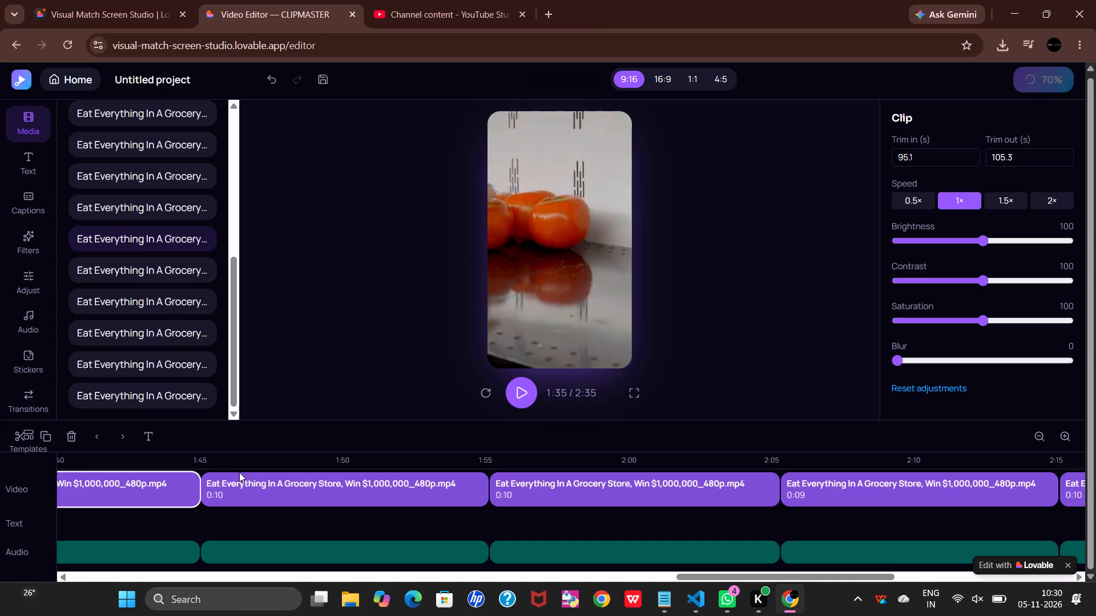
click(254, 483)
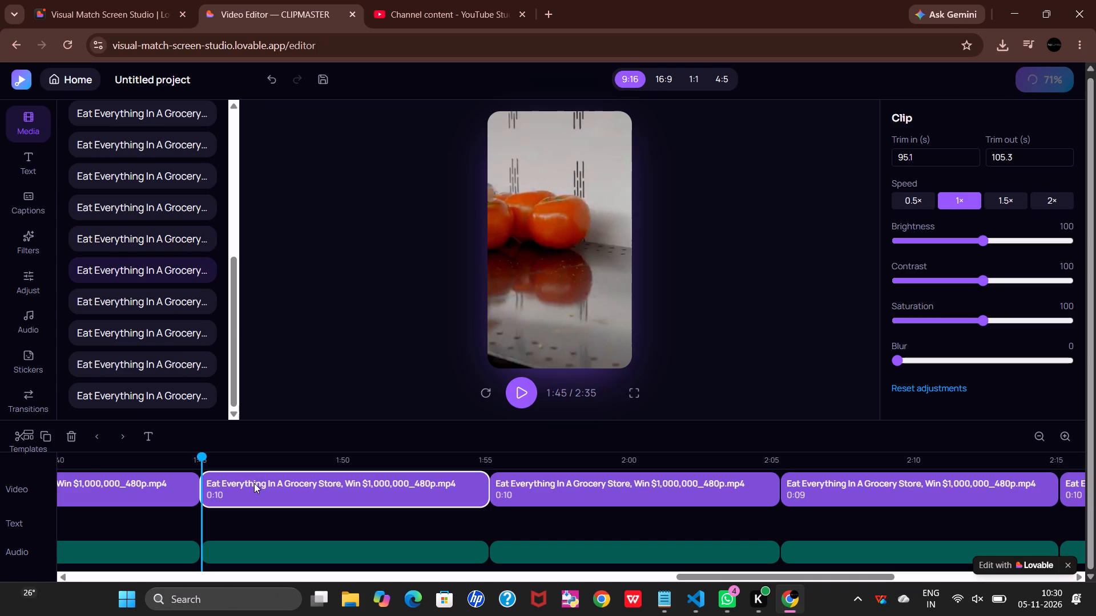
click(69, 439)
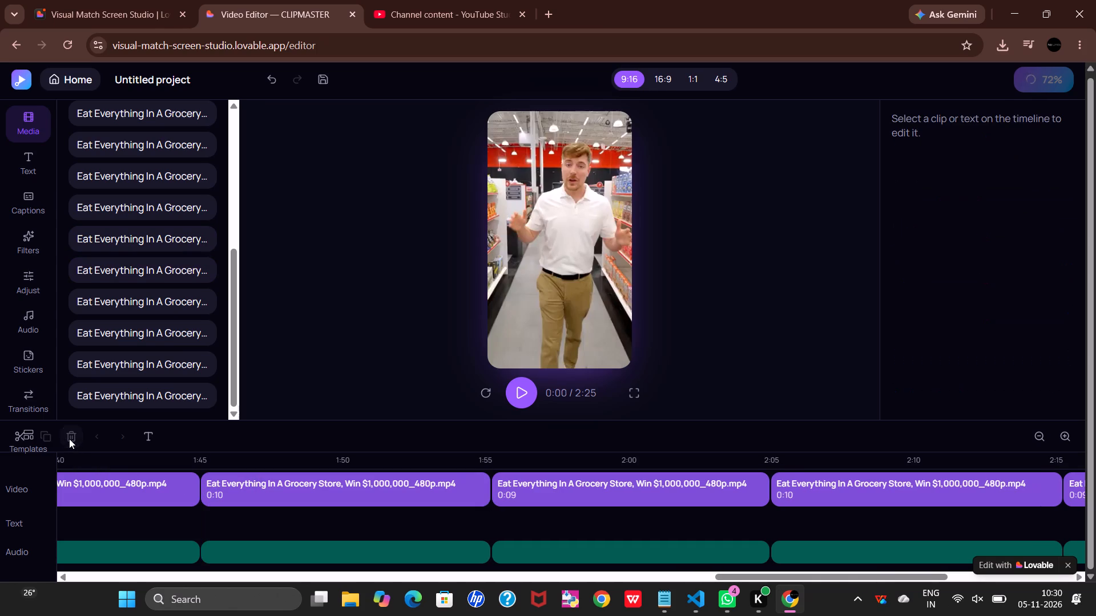
Delete the clip starting at 1:35 and the following clip that takes its place.
click(128, 493)
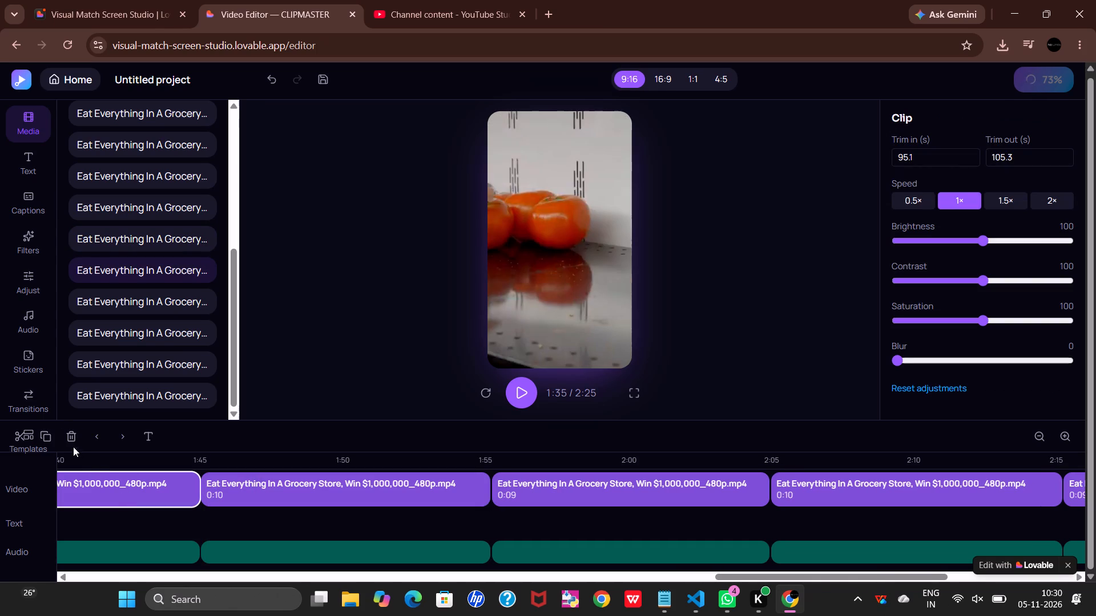
click(66, 442)
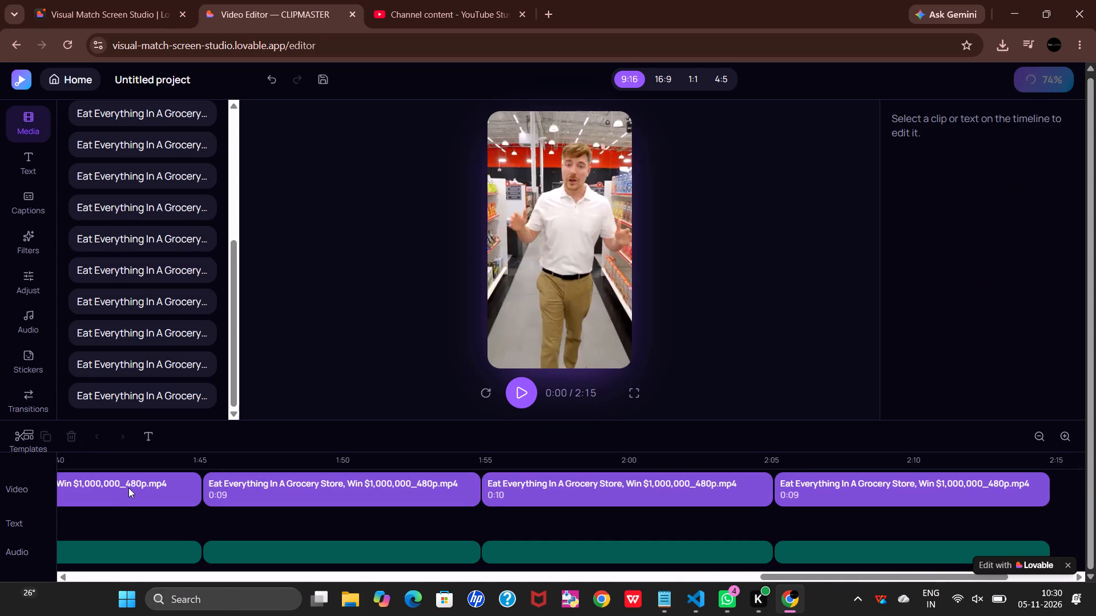
click(128, 488)
click(128, 488)
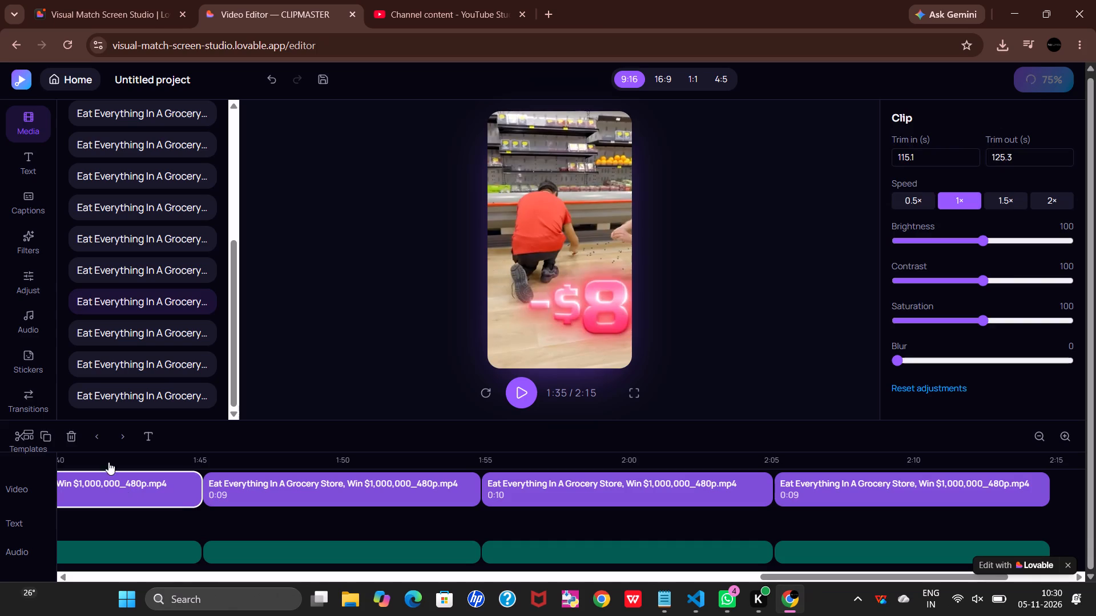
click(72, 437)
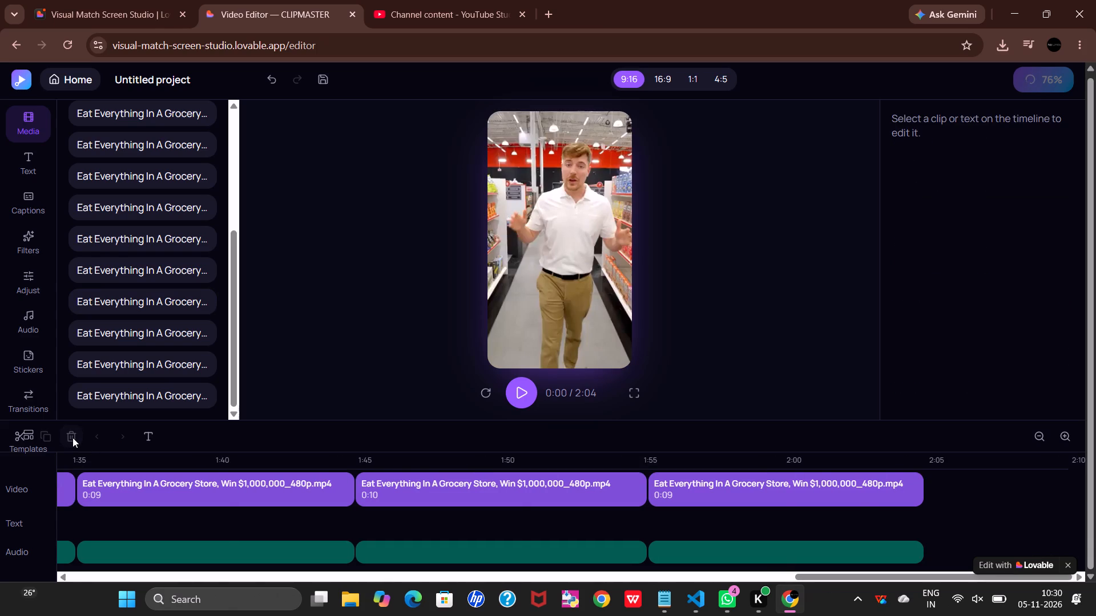
Delete the video clip starting at 0:45 on the timeline.
scroll(289, 533, right, 10)
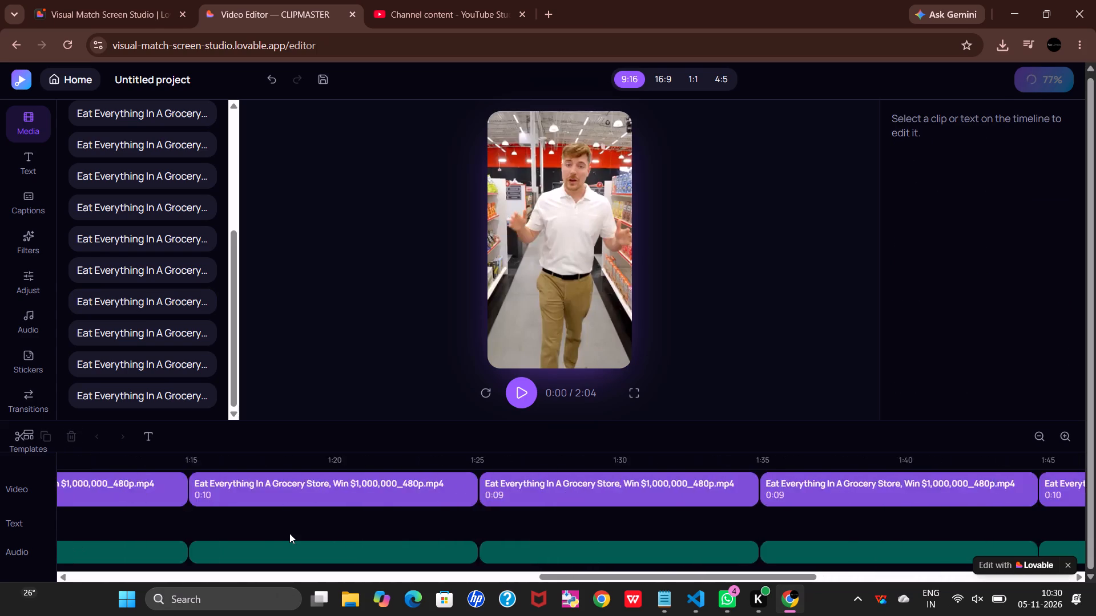
scroll(289, 533, right, 5)
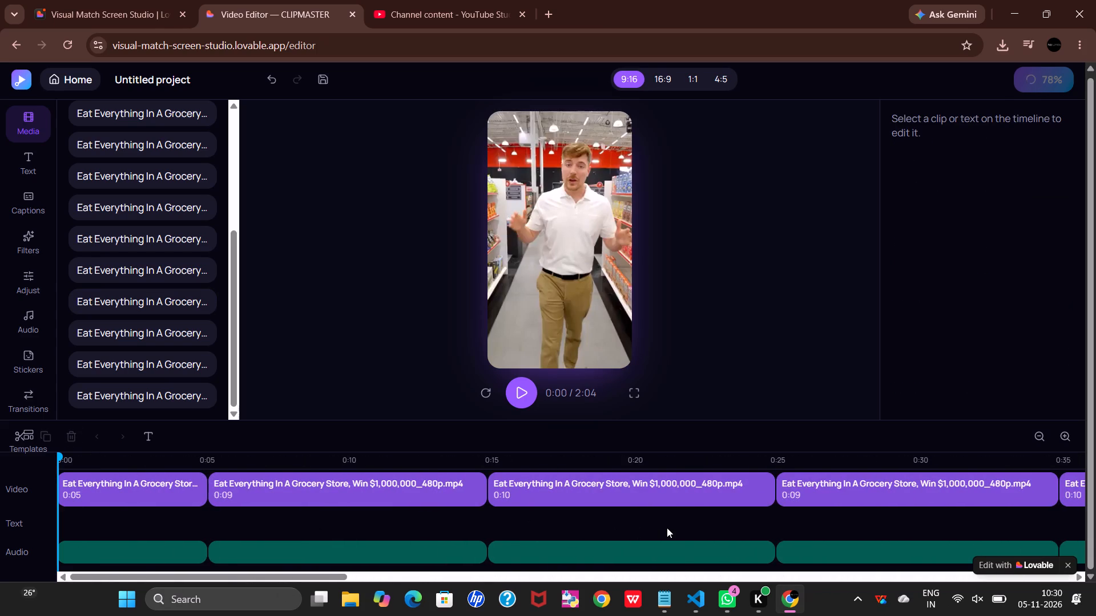
scroll(667, 528, left, 8)
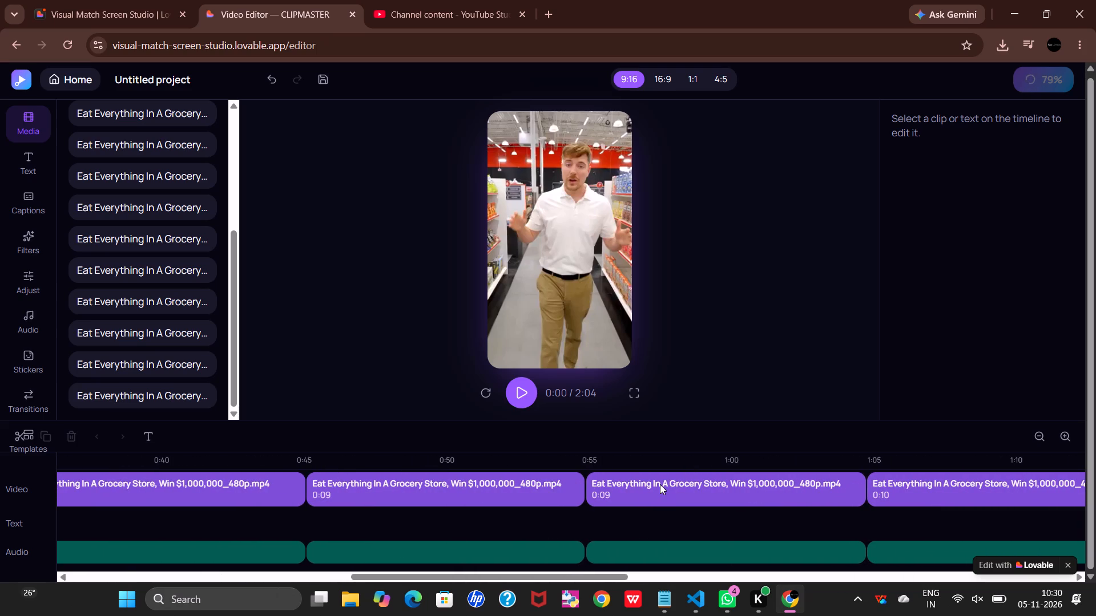
click(660, 484)
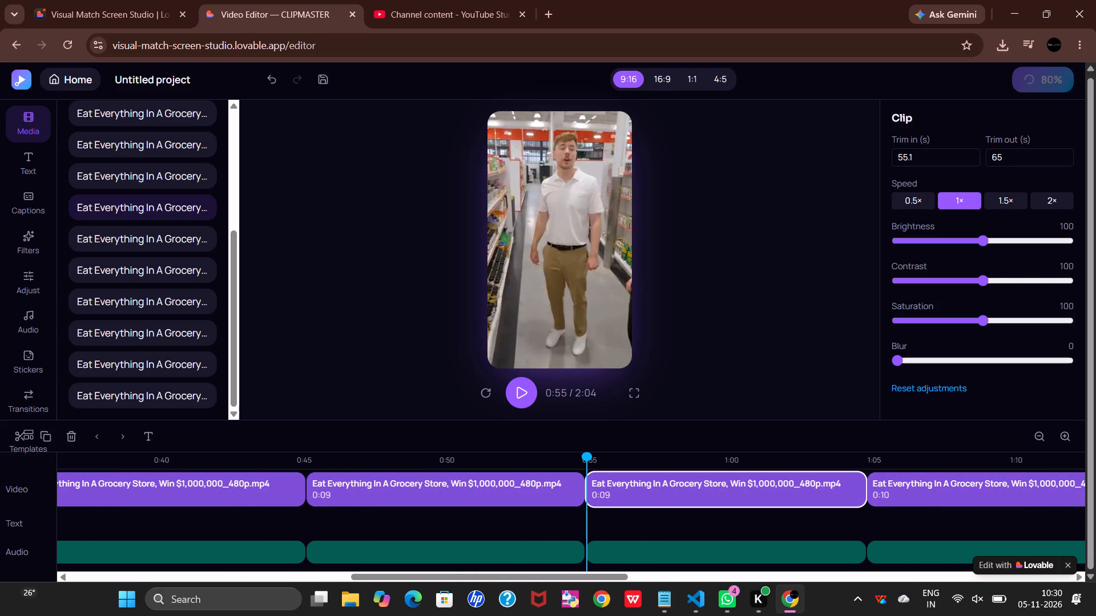
click(479, 471)
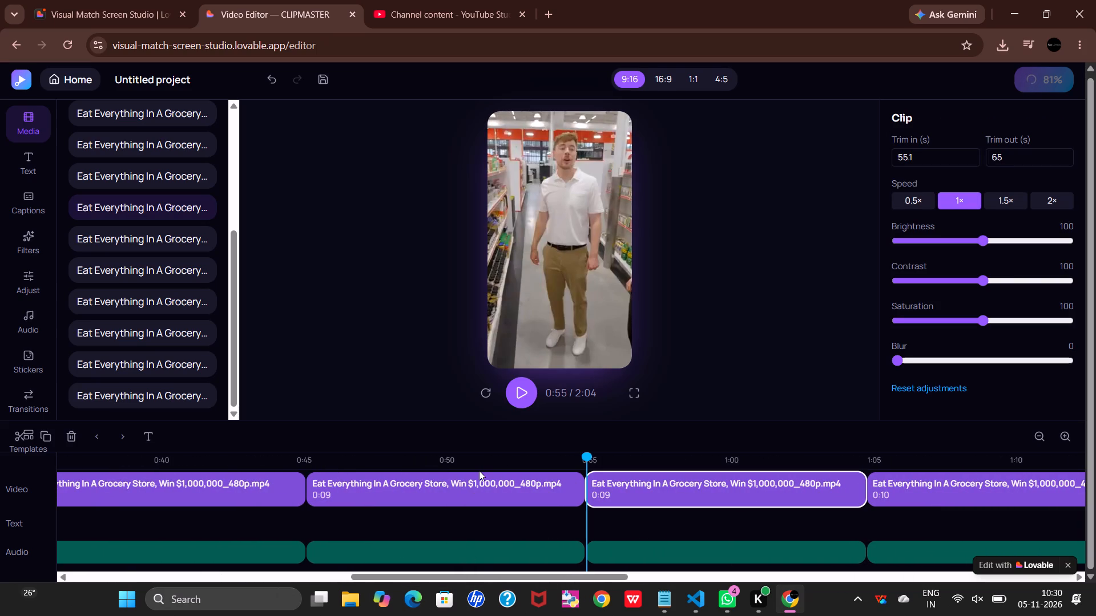
click(479, 479)
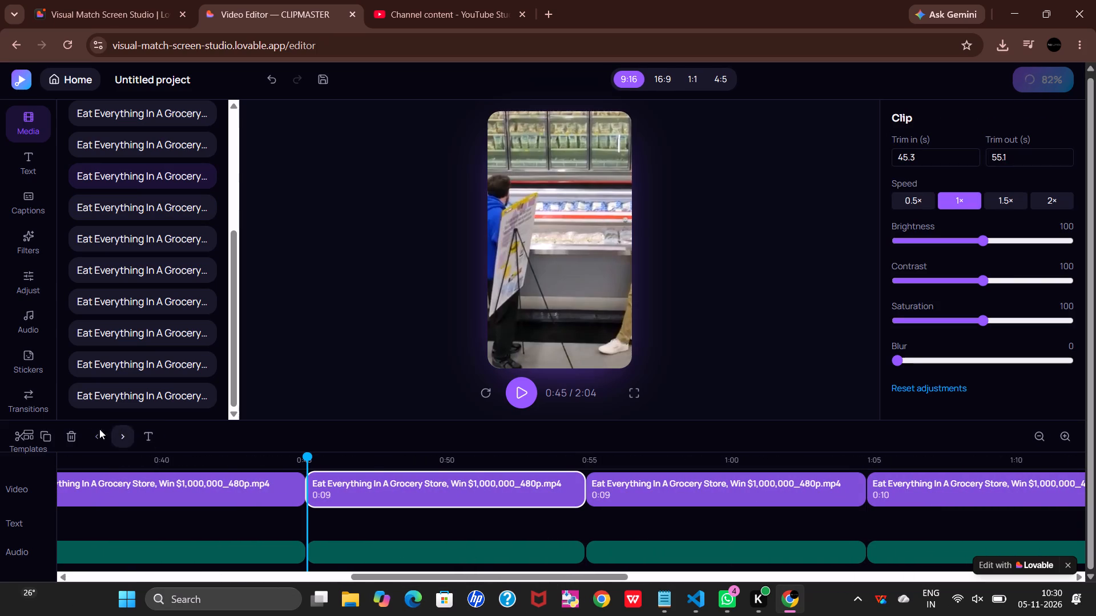
click(76, 433)
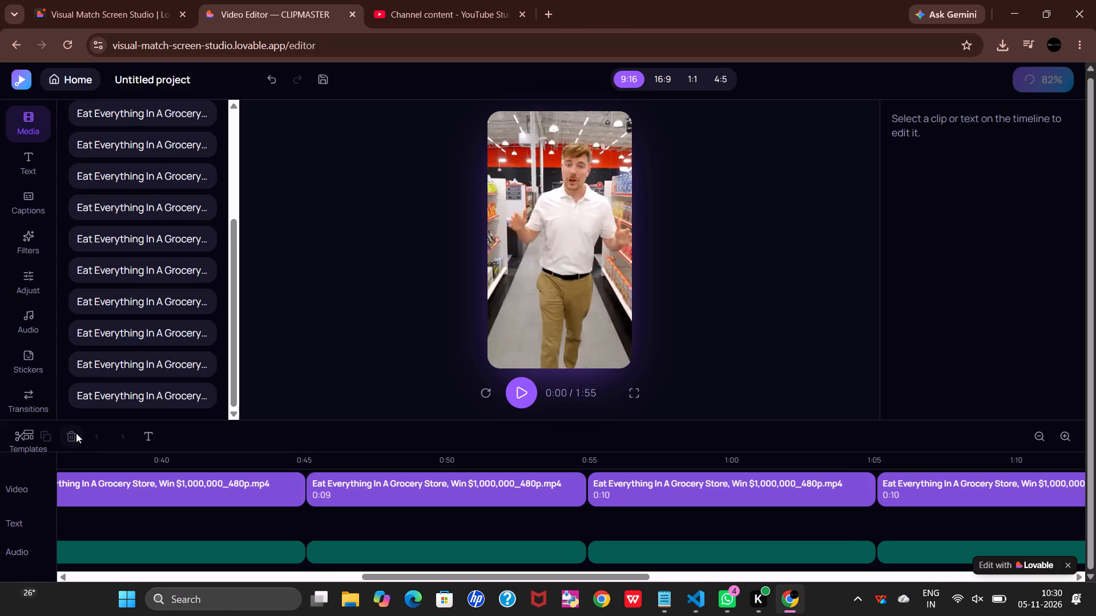
Delete the clip starting at 0:55 and the following clip that takes its place.
click(403, 497)
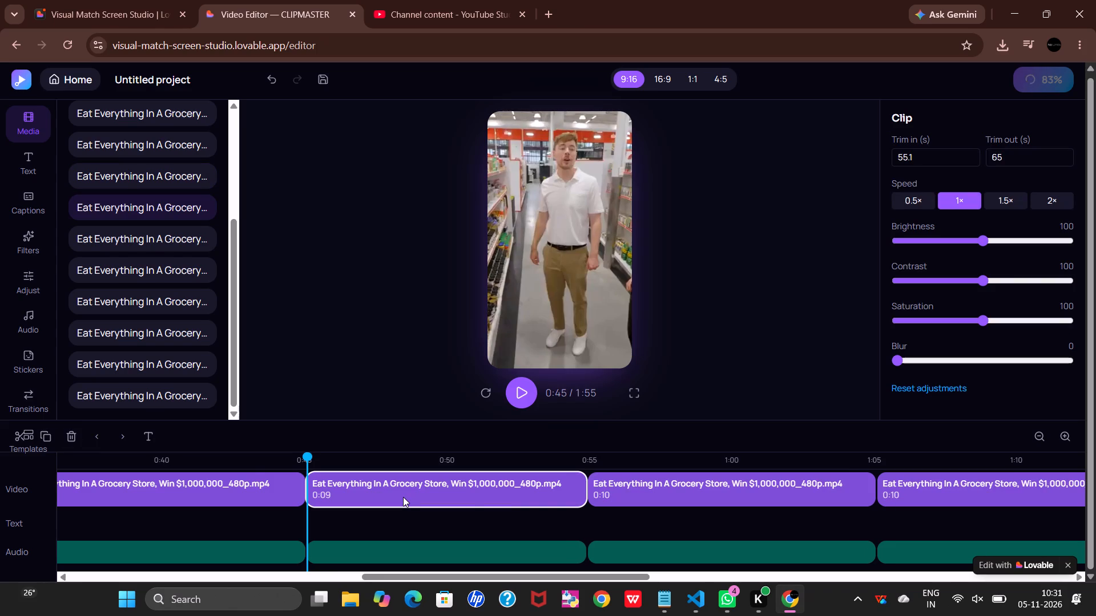
click(616, 497)
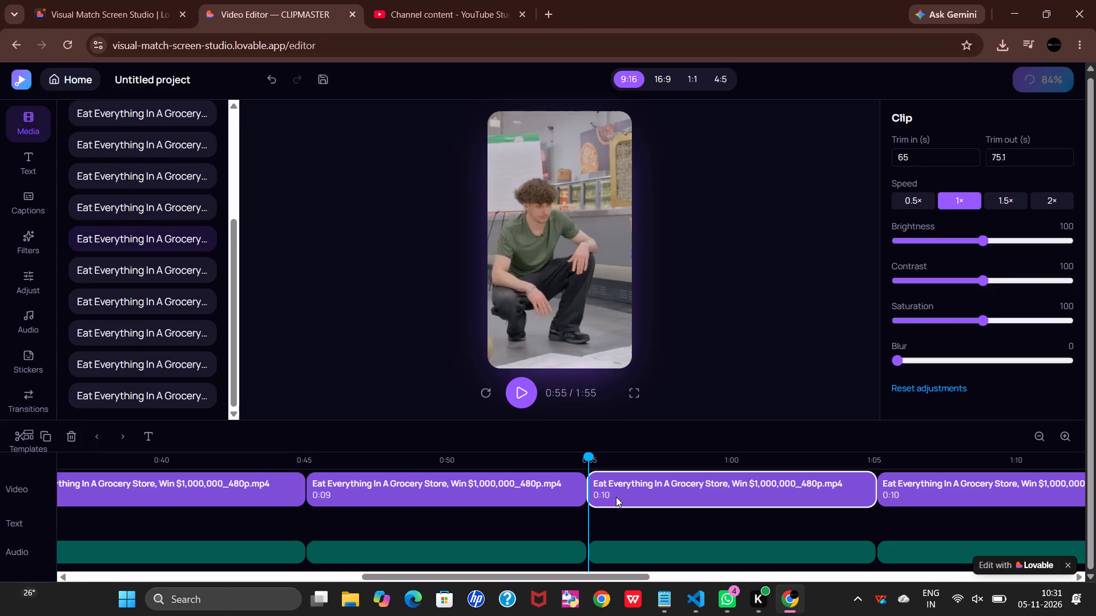
click(75, 436)
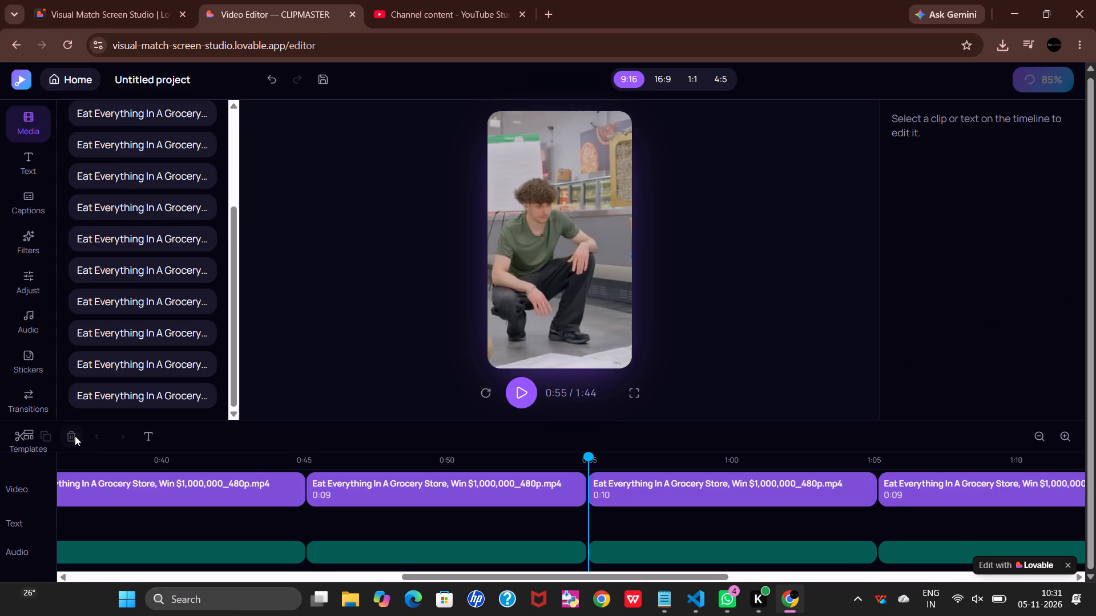
click(692, 488)
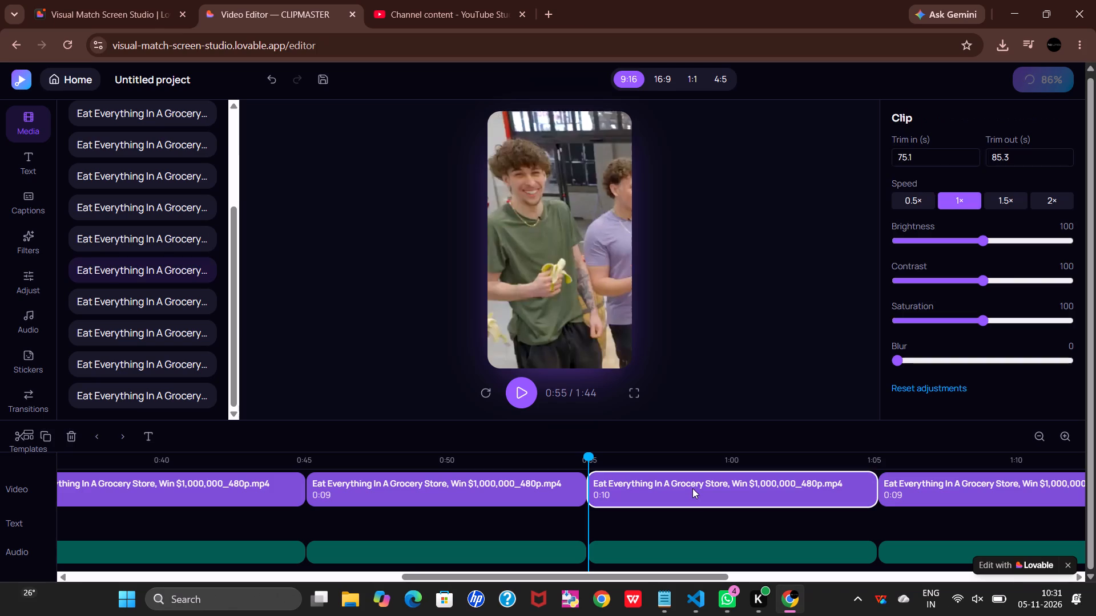
click(75, 441)
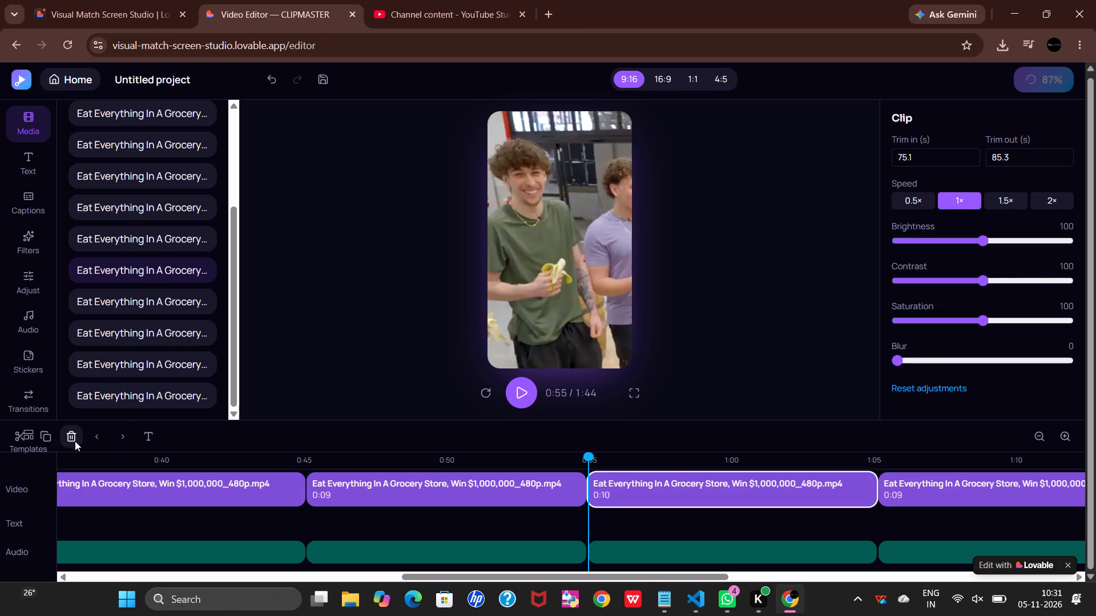
Delete the clip starting at 1:05 on the video track.
click(686, 491)
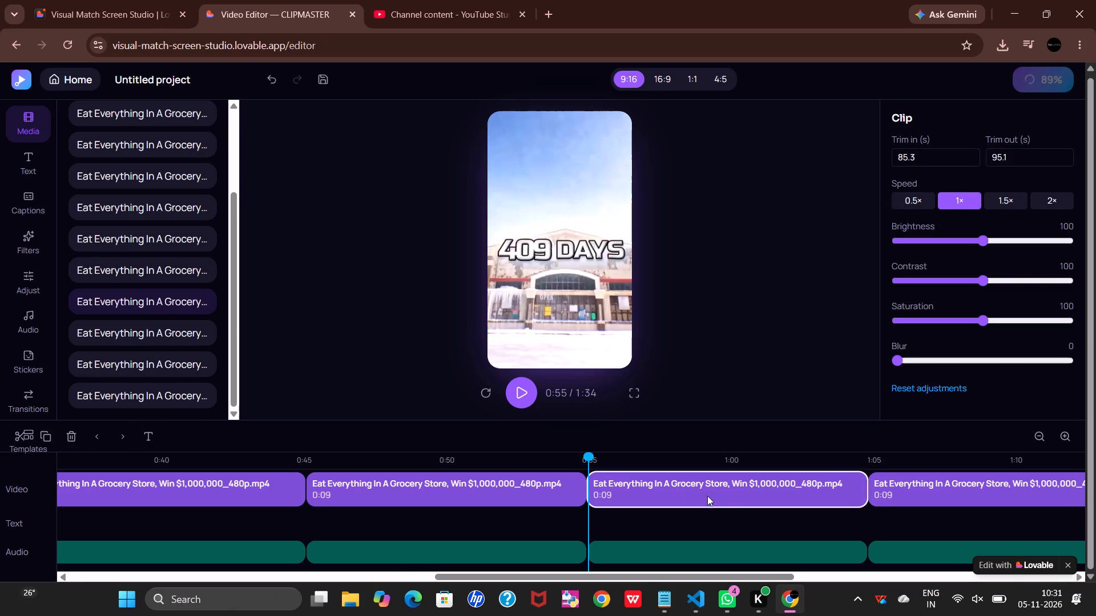
scroll(731, 497, left, 3)
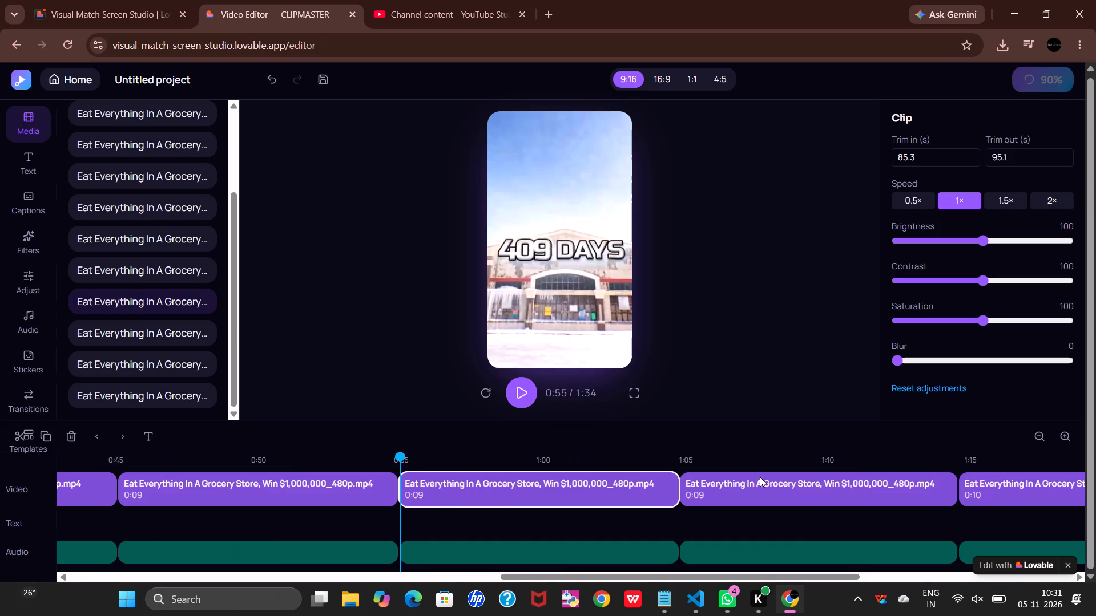
click(760, 477)
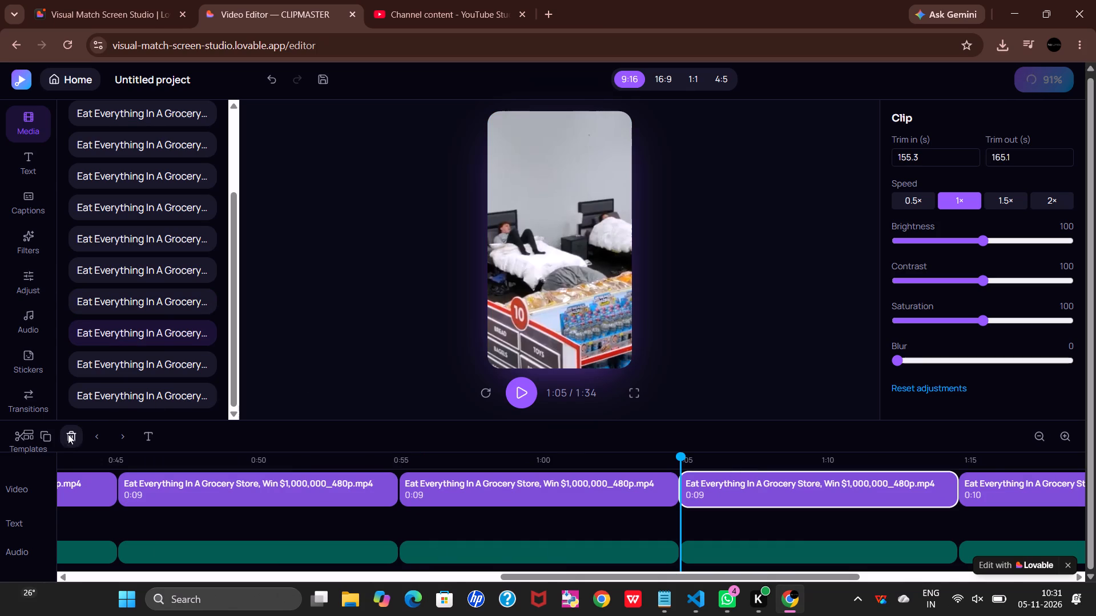
click(70, 433)
Delete the clip starting at 0:25 near the beginning of the timeline.
scroll(299, 469, right, 4)
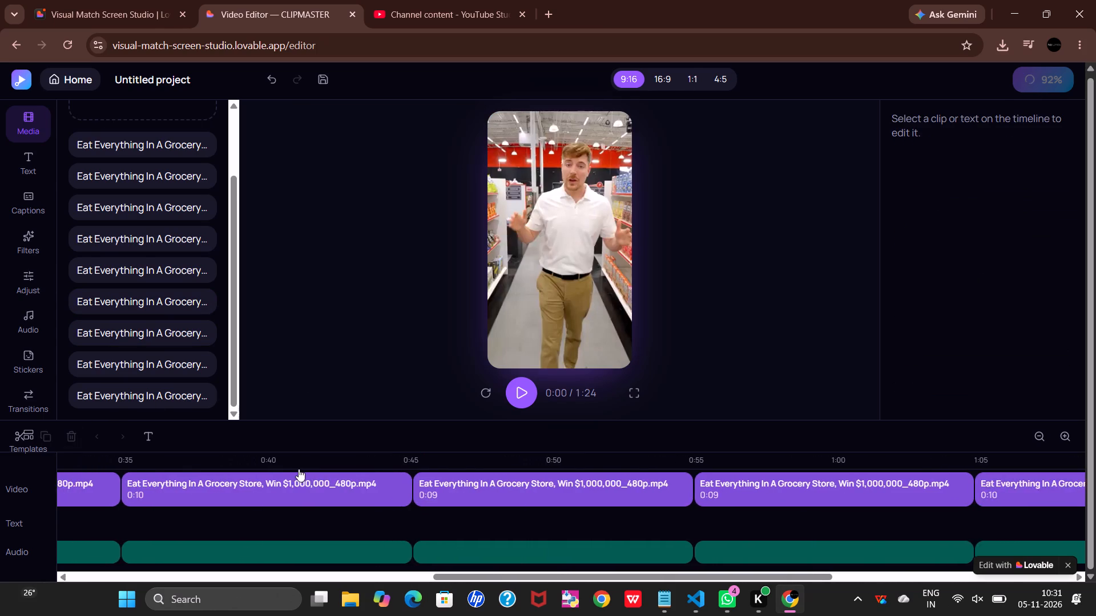
scroll(299, 469, right, 4)
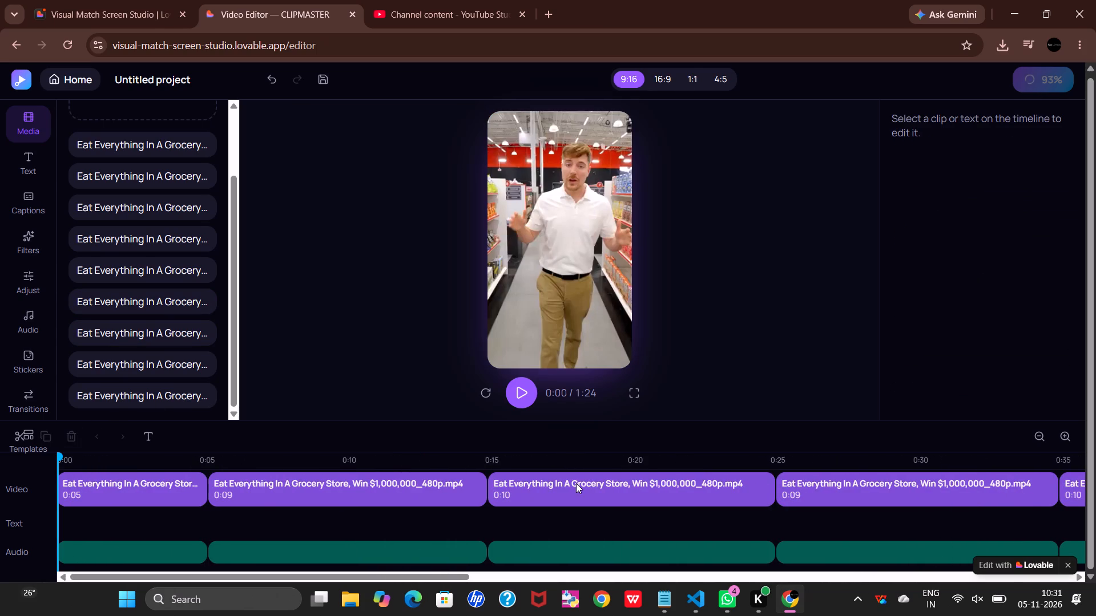
click(575, 483)
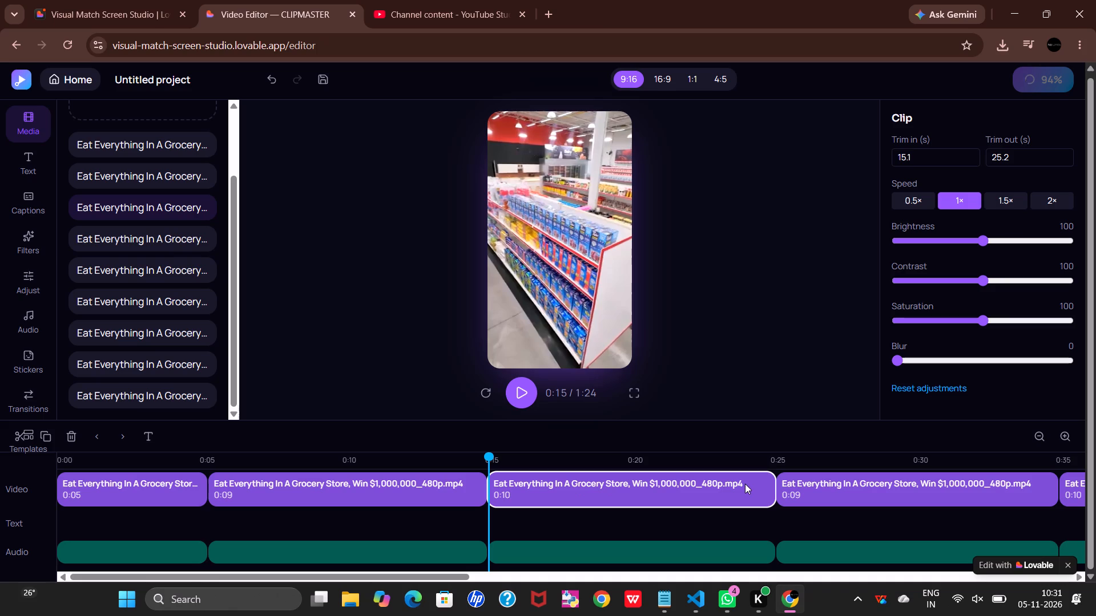
click(819, 485)
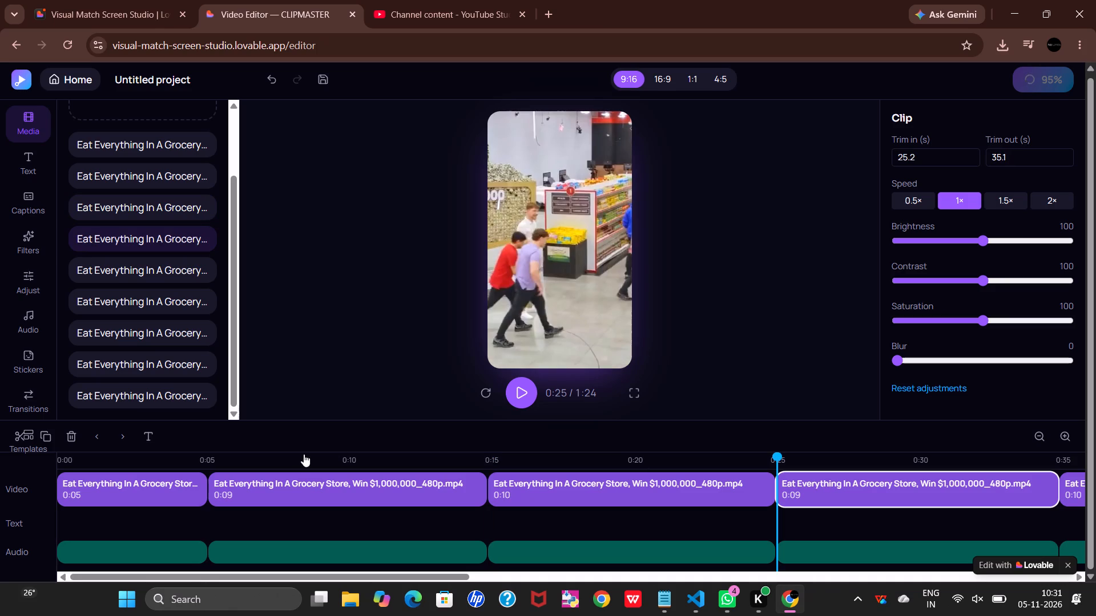
click(74, 436)
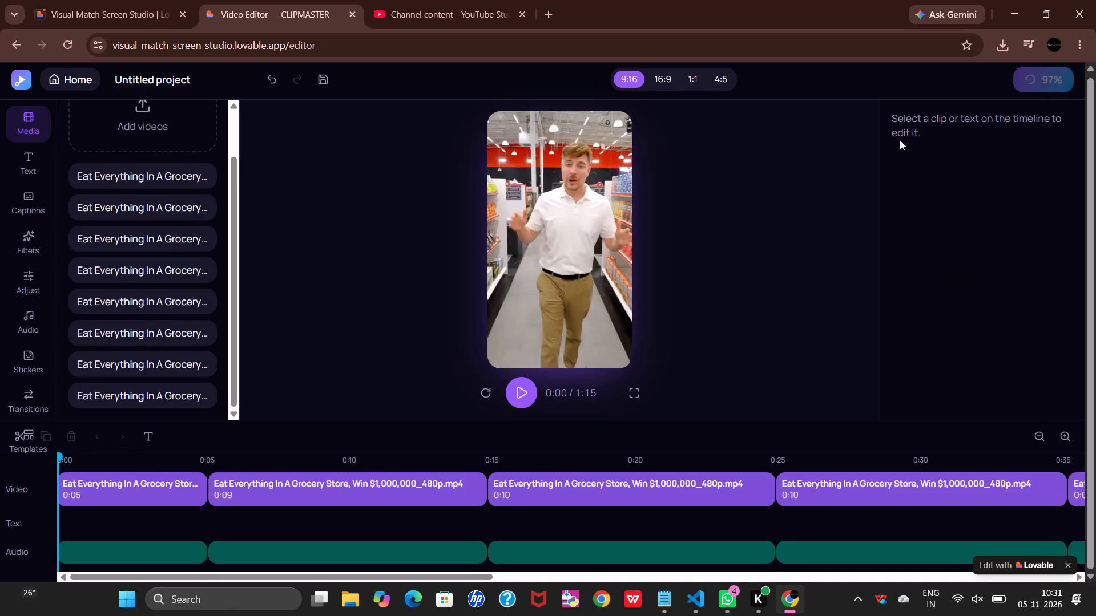
scroll(900, 140, up, 1)
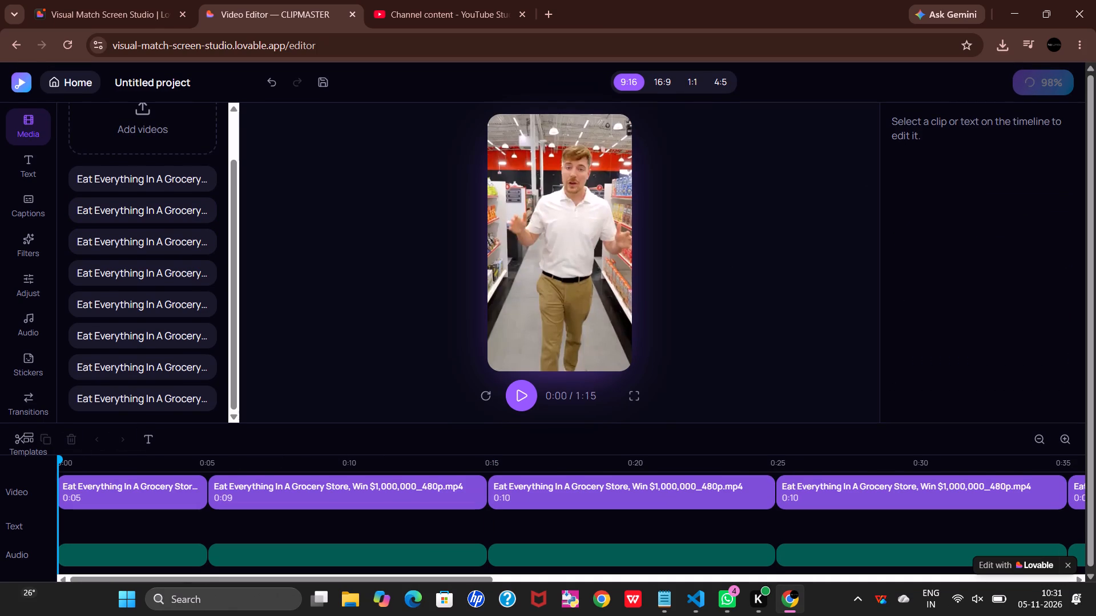